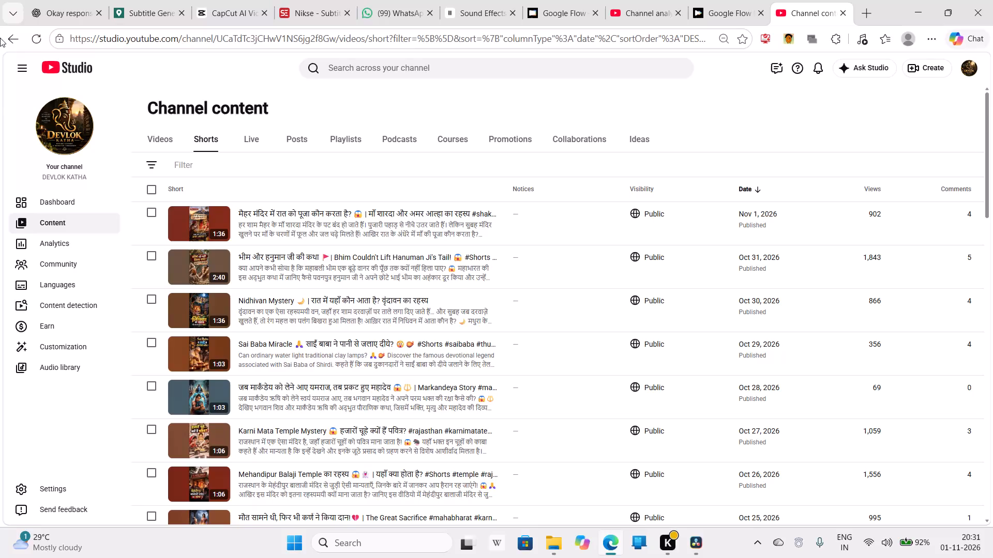
Switch to DaVinci Resolve and look through the audio tracks of Timeline 1 in the dhanteres project.
left_click(147, 0)
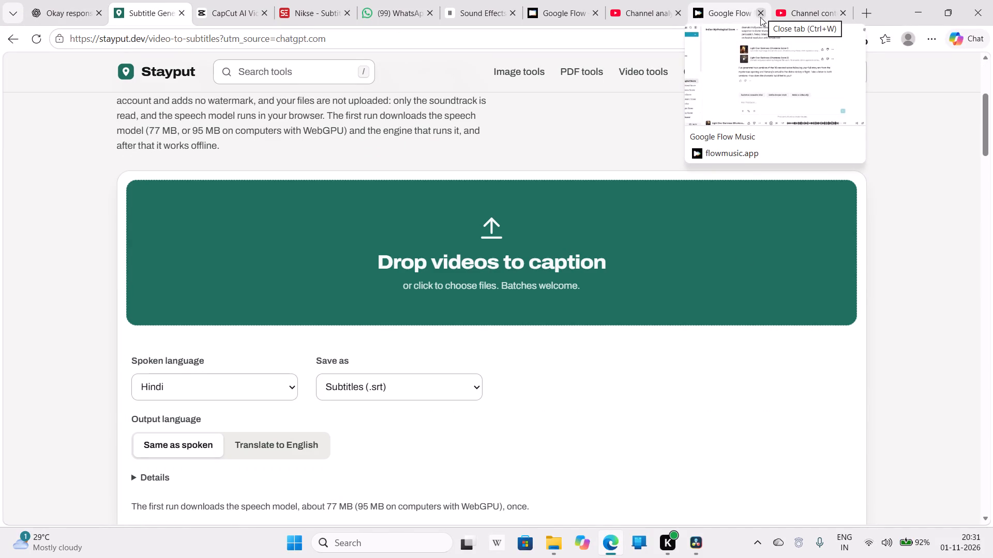
left_click(689, 547)
scroll(568, 415, "down", 6)
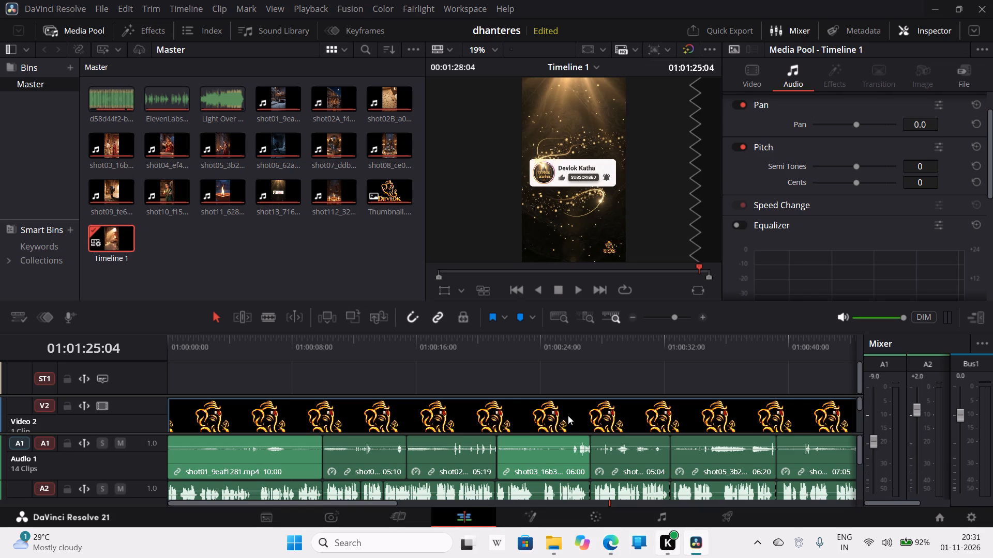
scroll(807, 499, "down", 4)
left_click(924, 330)
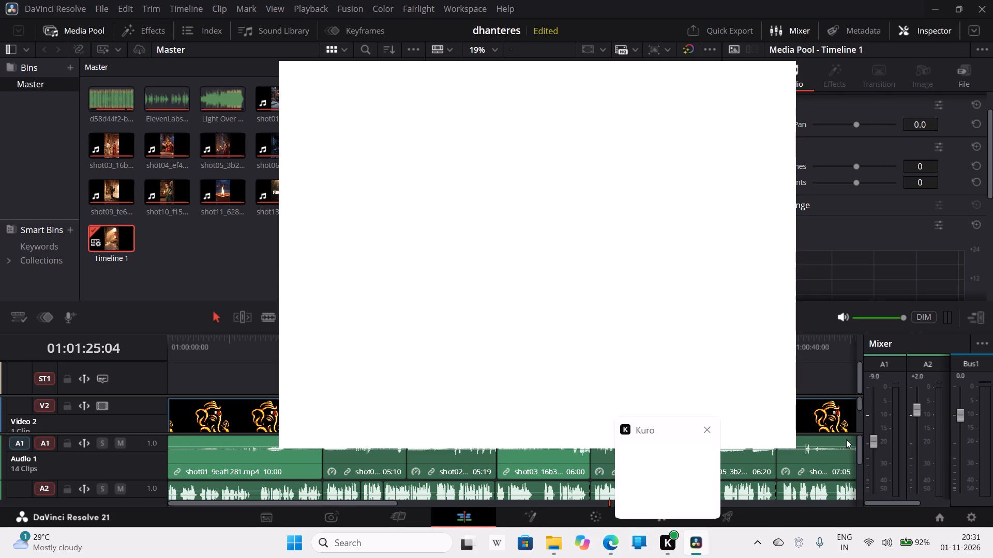
left_click_drag(857, 456, 859, 477)
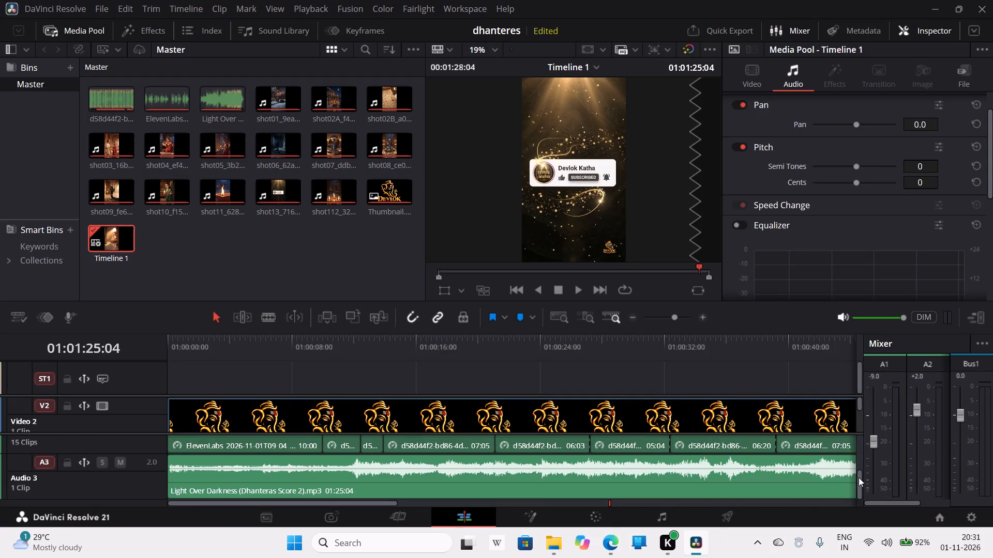
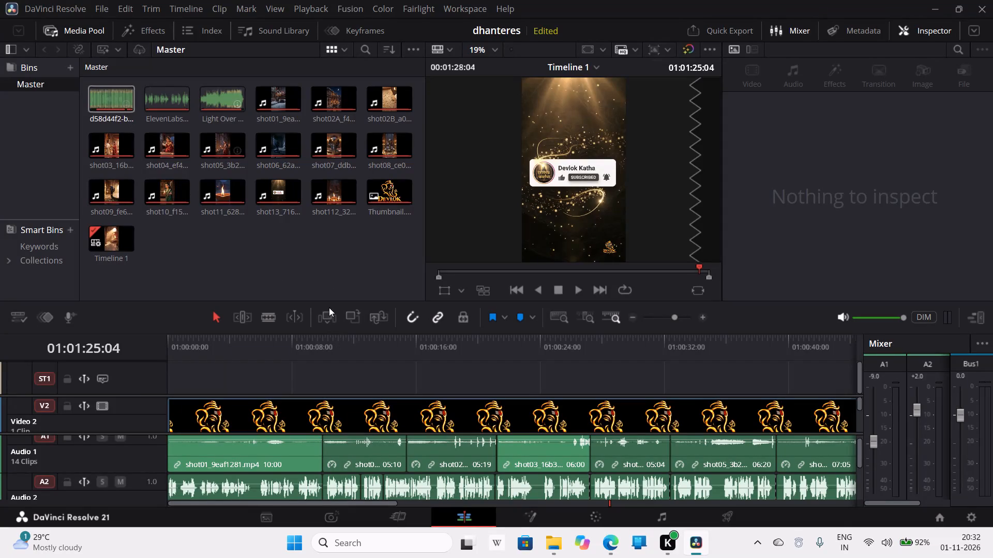
Import the subtitle file Dhanteras_Hindi_Subtitles.srt from Downloads into the Master bin.
left_click(330, 263)
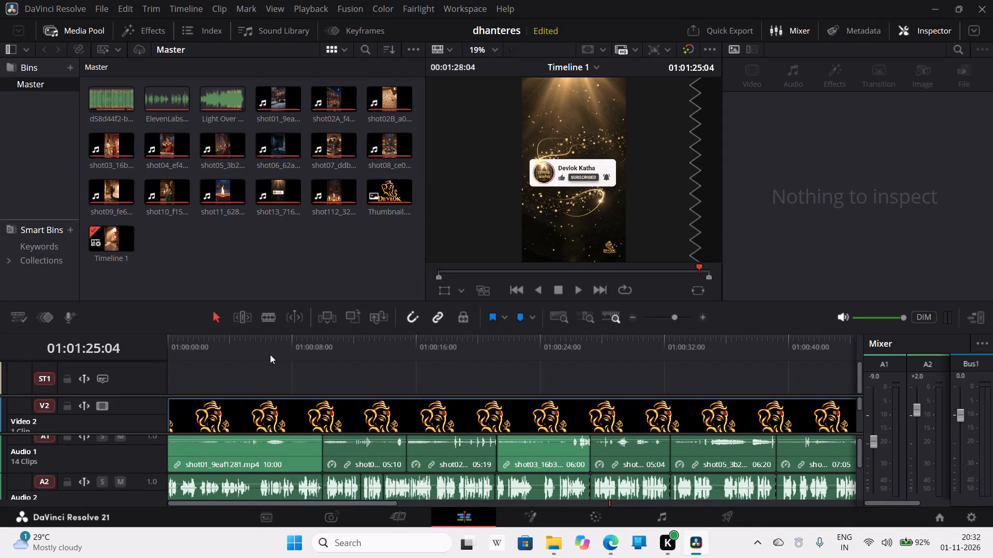
right_click(151, 250)
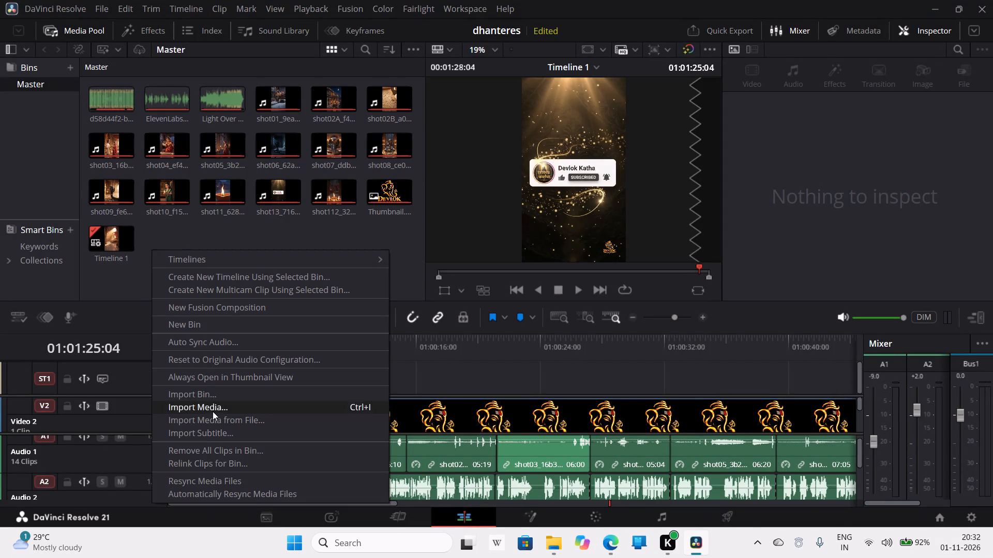
left_click(201, 431)
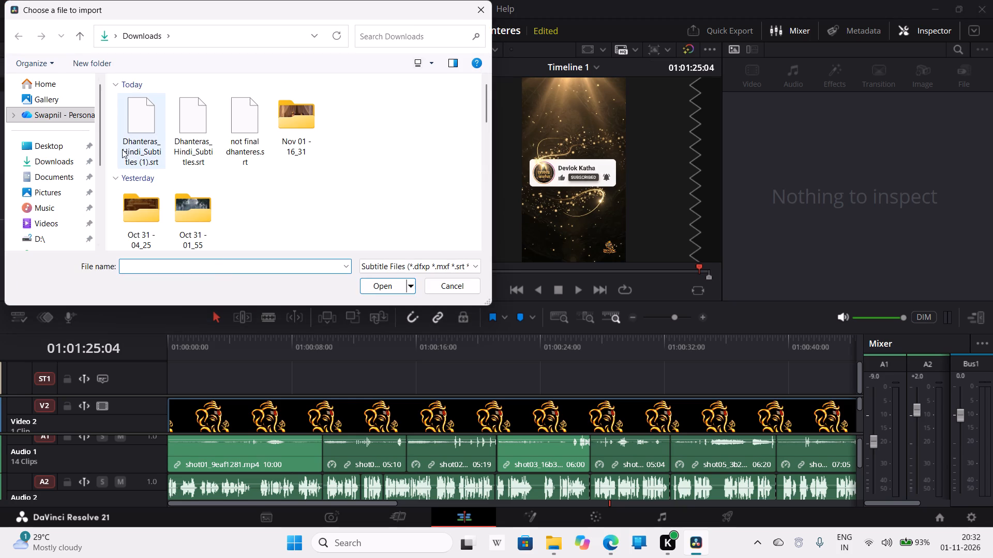
left_click(189, 132)
left_click(397, 284)
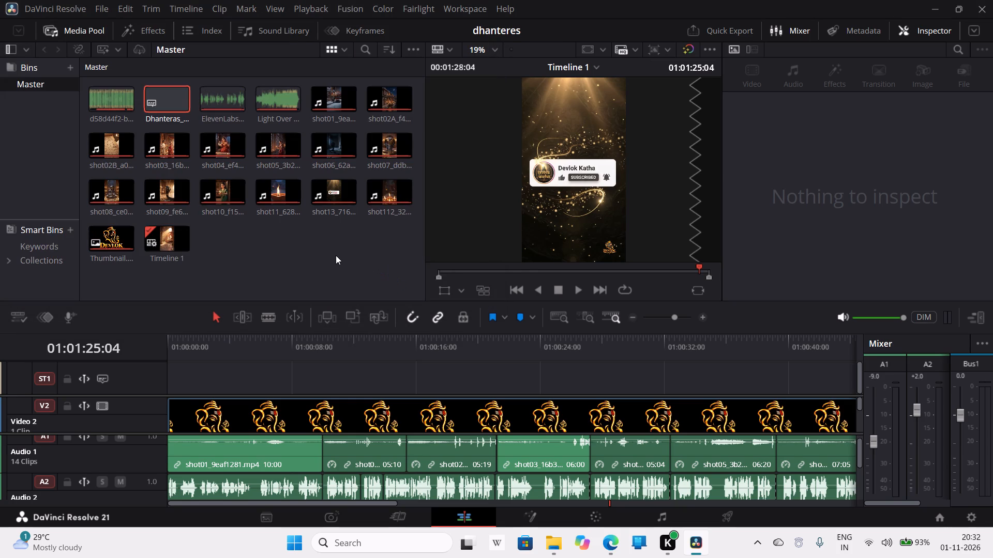
Place the imported Dhanteras subtitles on subtitle track ST1, aligned with the start of Timeline 1.
left_click_drag(163, 97, 215, 181)
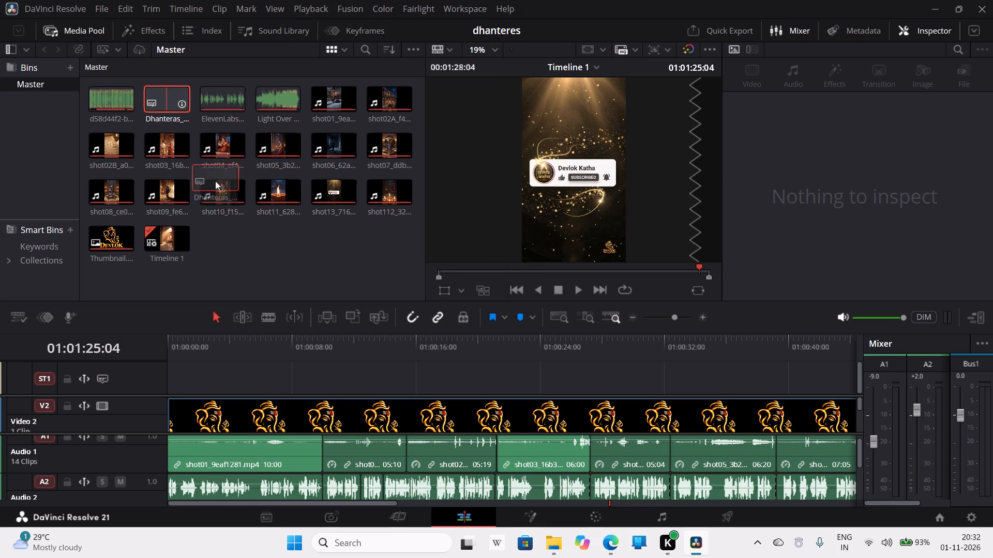
left_click_drag(215, 181, 290, 384)
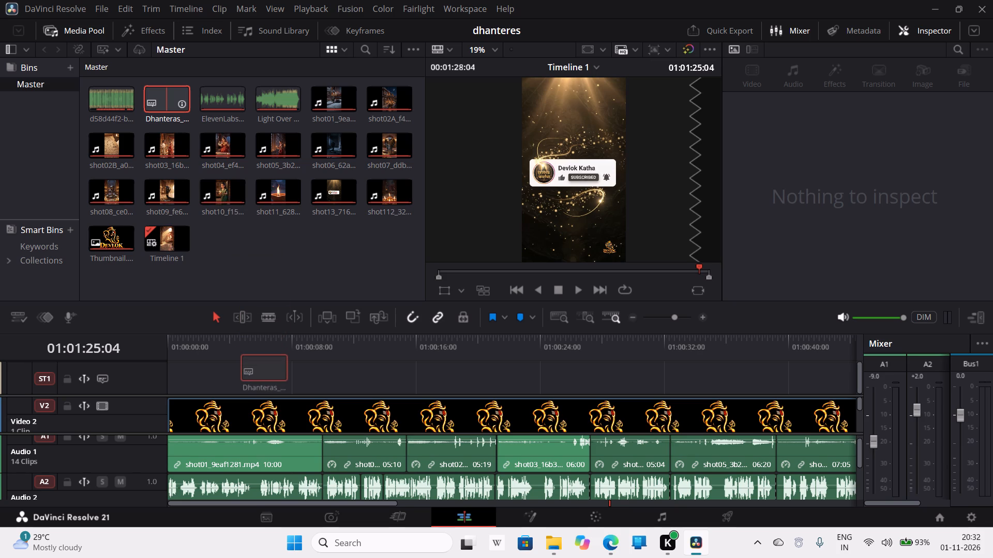
left_click_drag(290, 384, 183, 381)
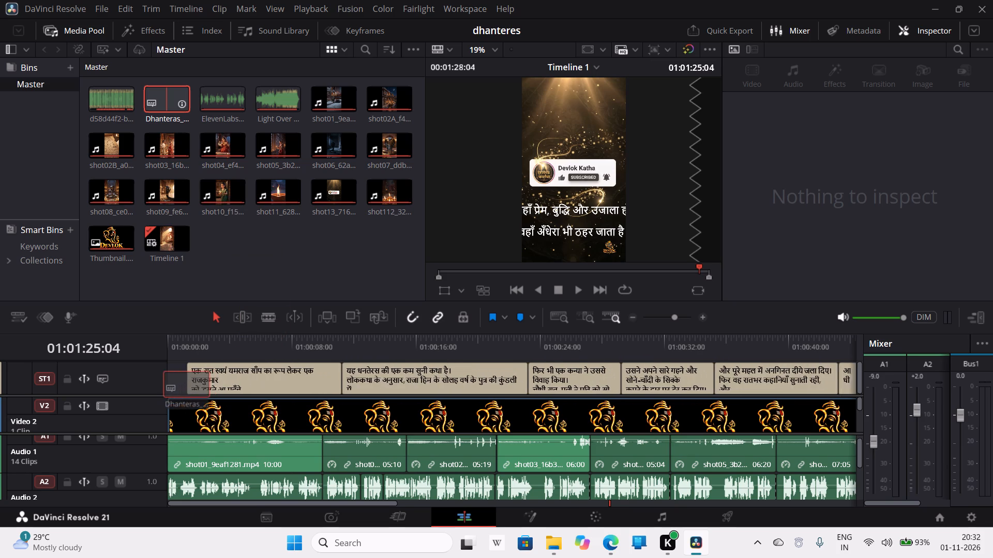
left_click_drag(183, 381, 178, 380)
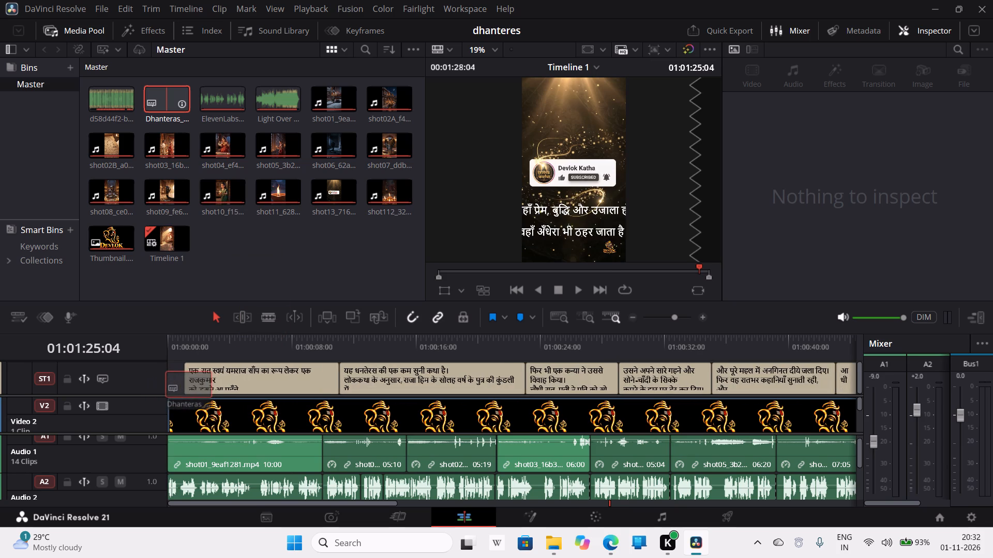
left_click_drag(178, 380, 172, 380)
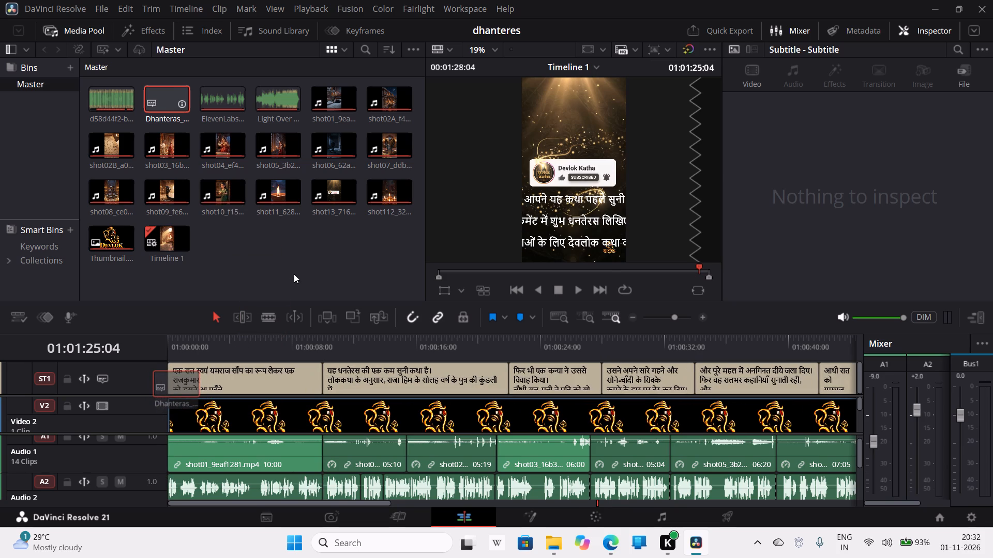
left_click(294, 274)
scroll(813, 377, "down", 4)
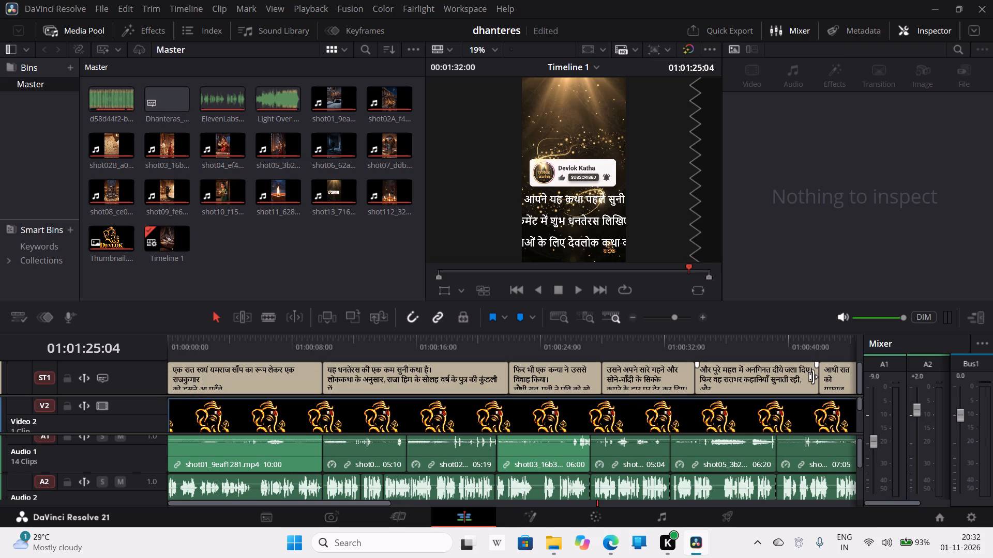
scroll(813, 377, "down", 5)
scroll(263, 383, "down", 4)
scroll(262, 381, "up", 2)
scroll(262, 381, "down", 2)
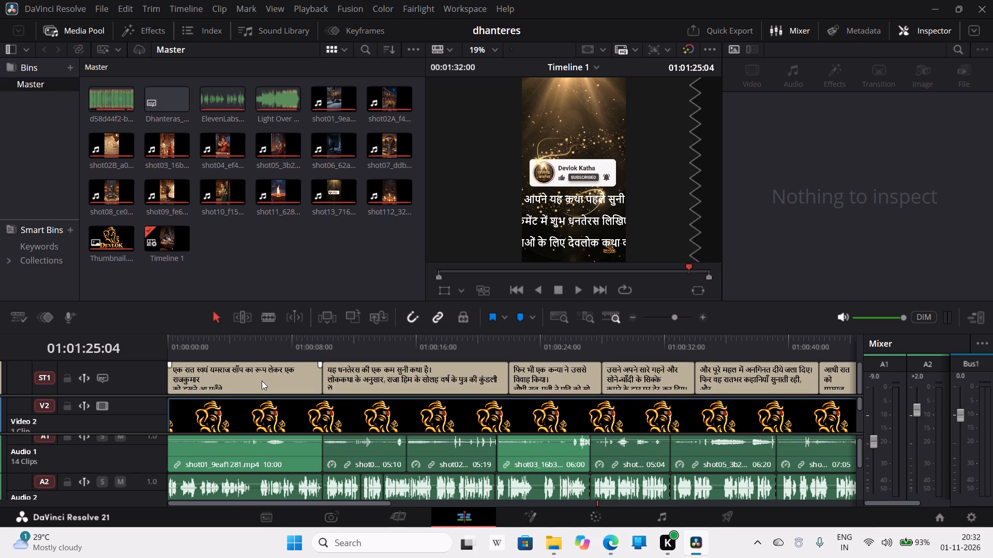
Select the first subtitle clip and set the character size for the whole subtitle track to 20.
left_click(264, 379)
left_click(264, 379)
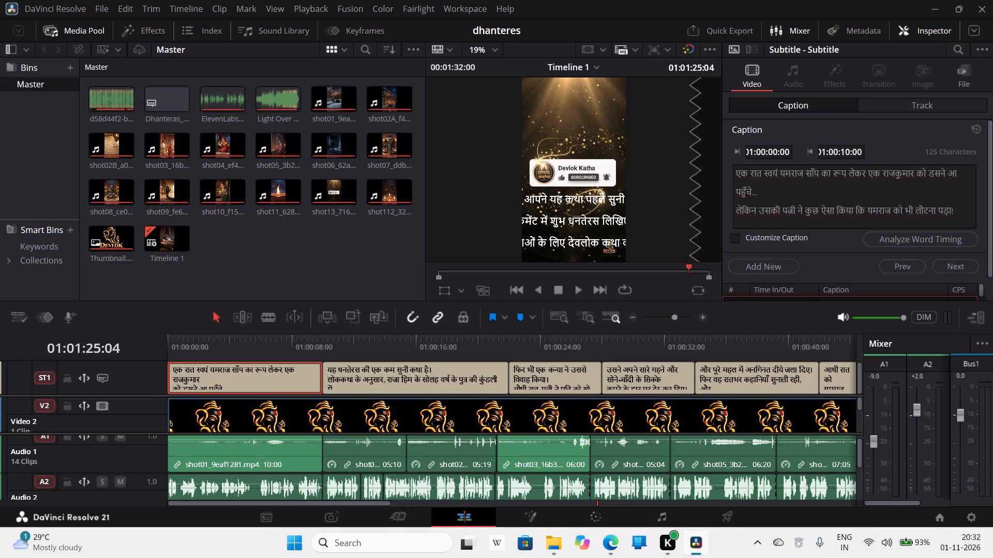
left_click(774, 198)
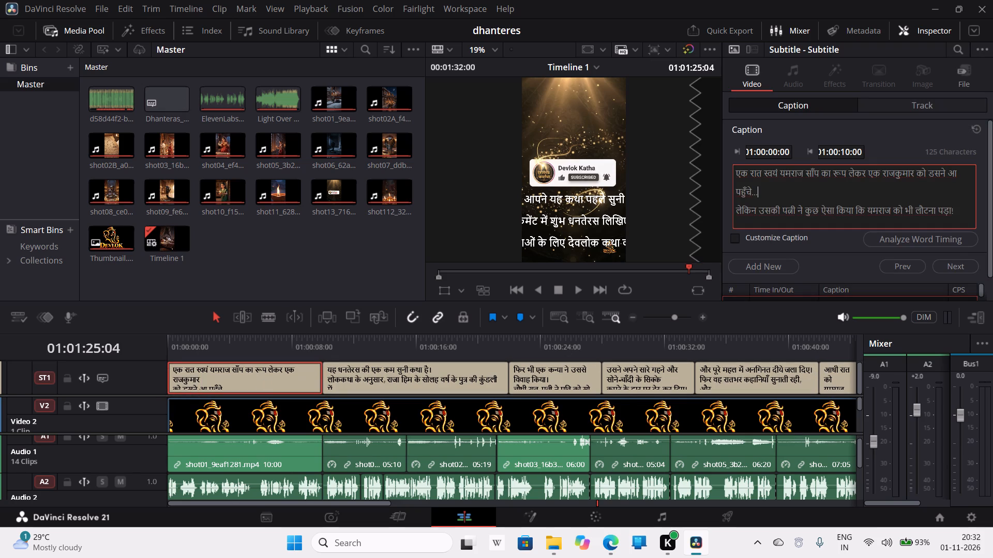
left_click(883, 173)
scroll(845, 262, "down", 4)
scroll(854, 212, "up", 1)
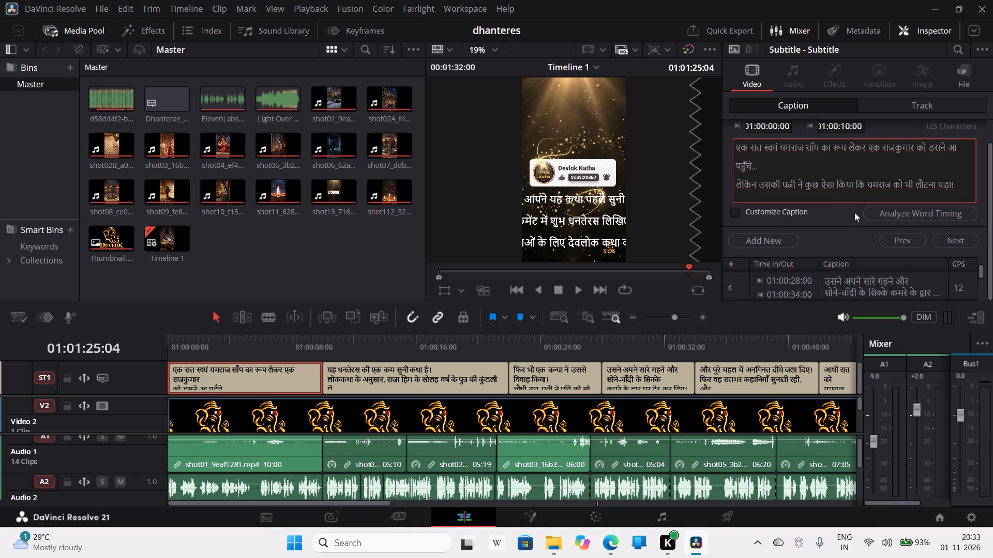
left_click(900, 110)
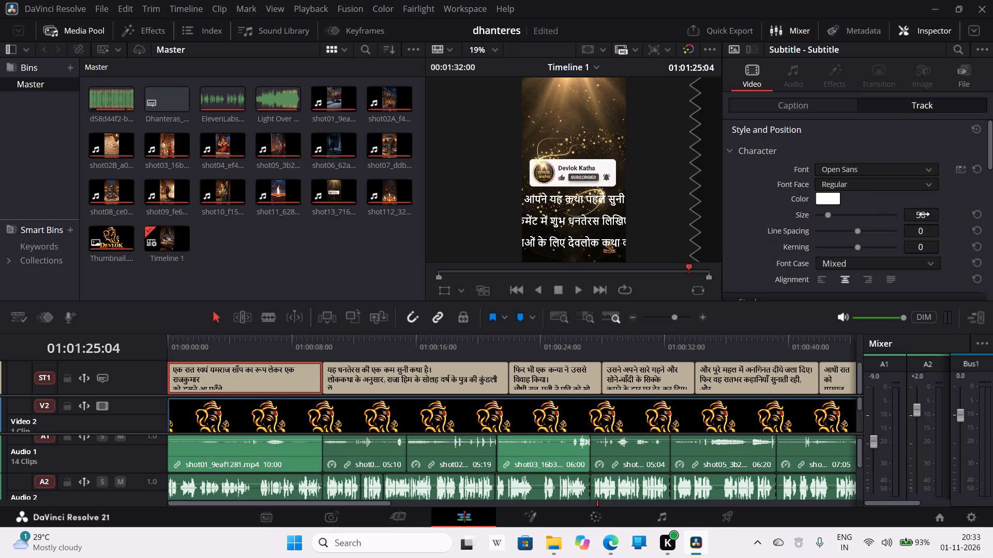
left_click_drag(927, 216, 898, 218)
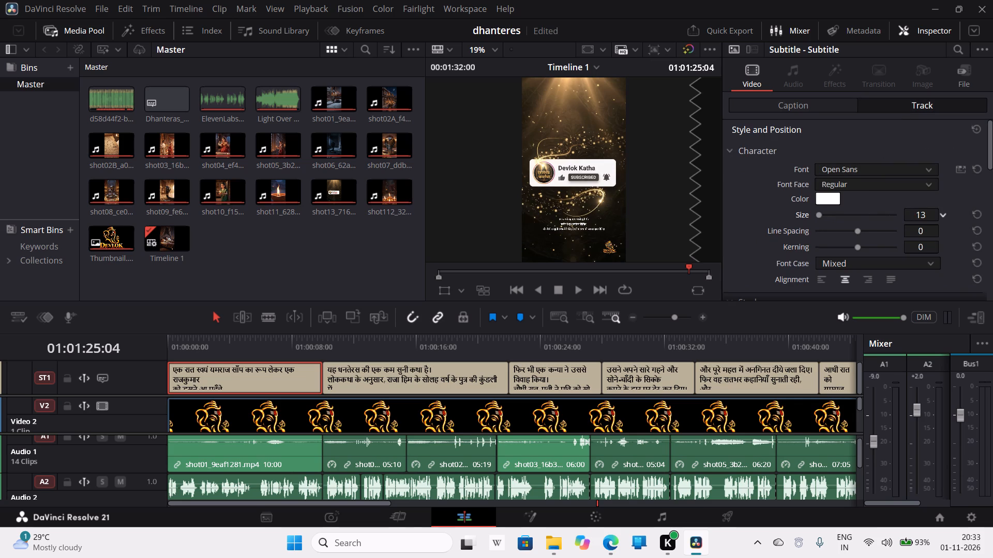
left_click_drag(898, 218, 899, 216)
left_click_drag(899, 216, 900, 216)
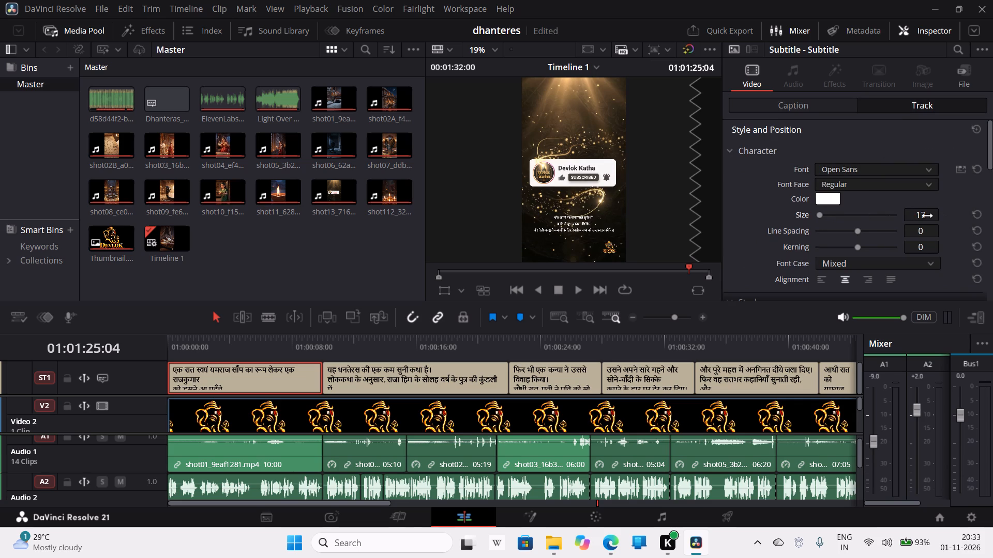
left_click(927, 216)
left_click(927, 216)
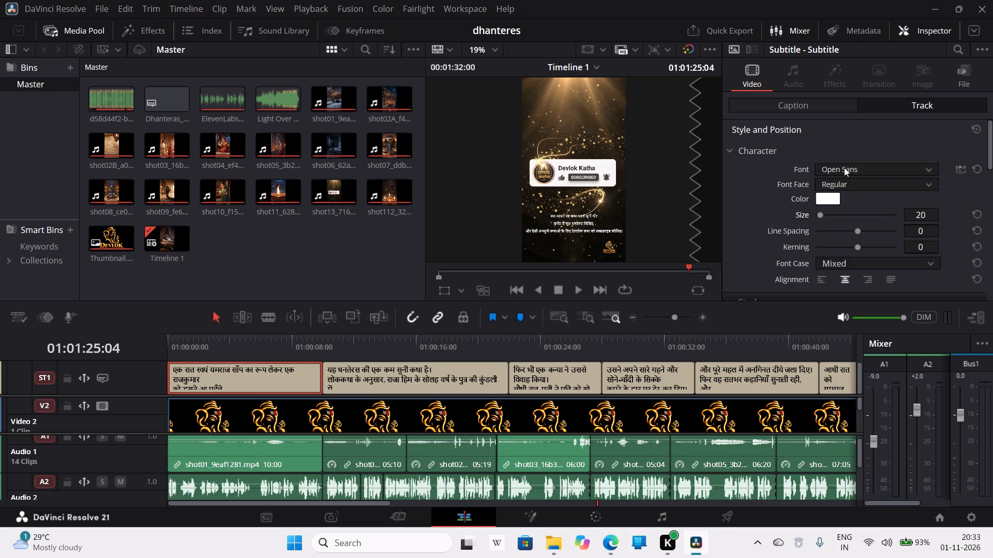
left_click(813, 102)
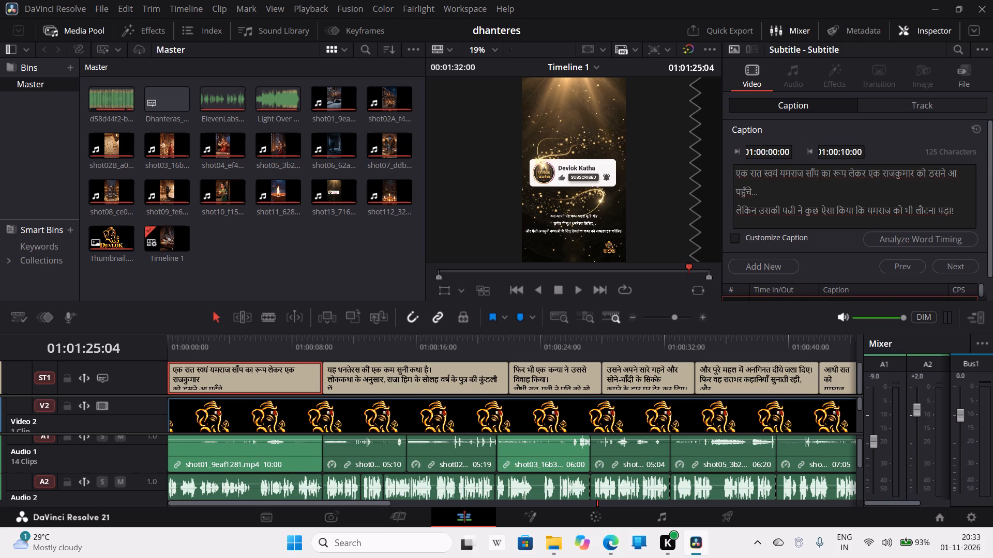
scroll(832, 202, "up", 4)
scroll(832, 202, "down", 5)
scroll(832, 203, "up", 4)
scroll(781, 199, "down", 5)
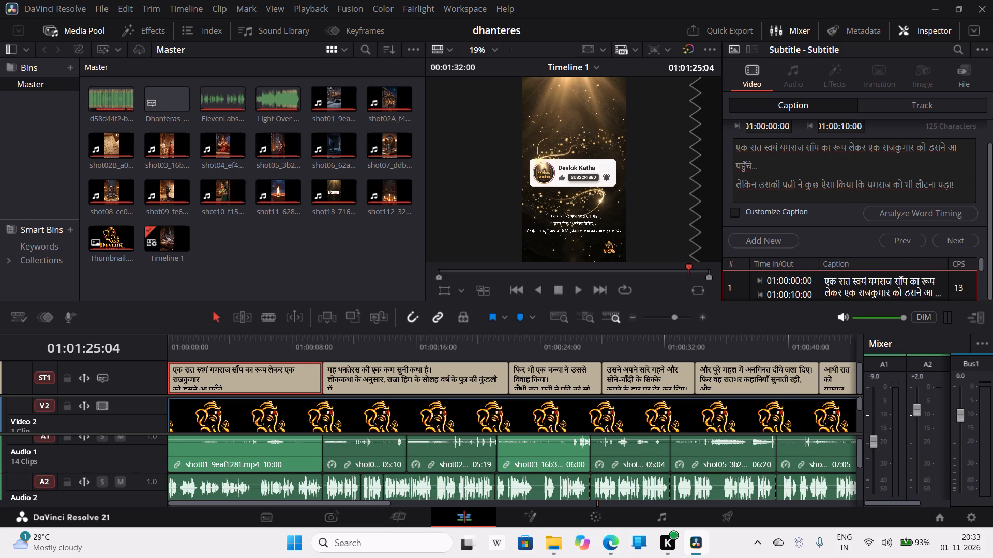
scroll(783, 202, "down", 5)
scroll(820, 224, "up", 5)
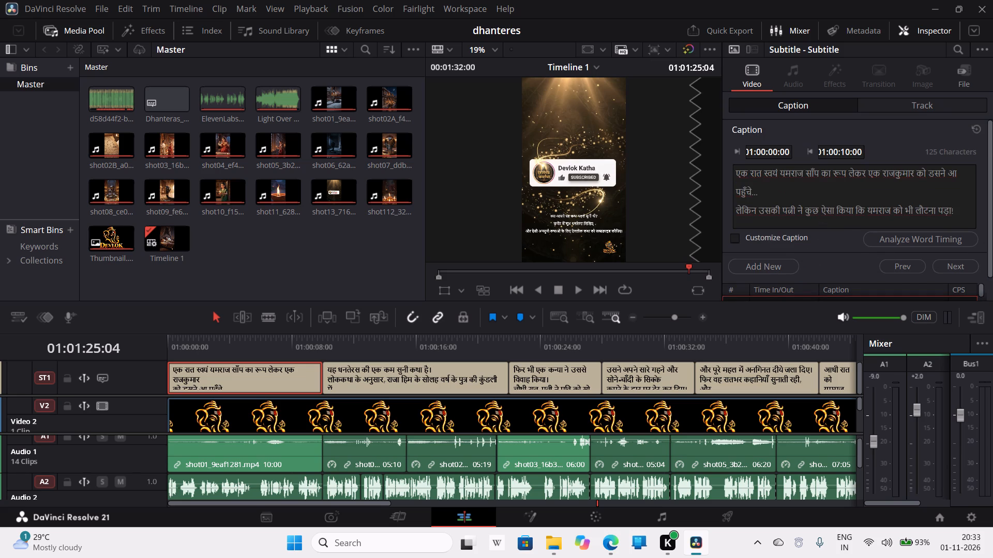
left_click(737, 190)
left_click(862, 199)
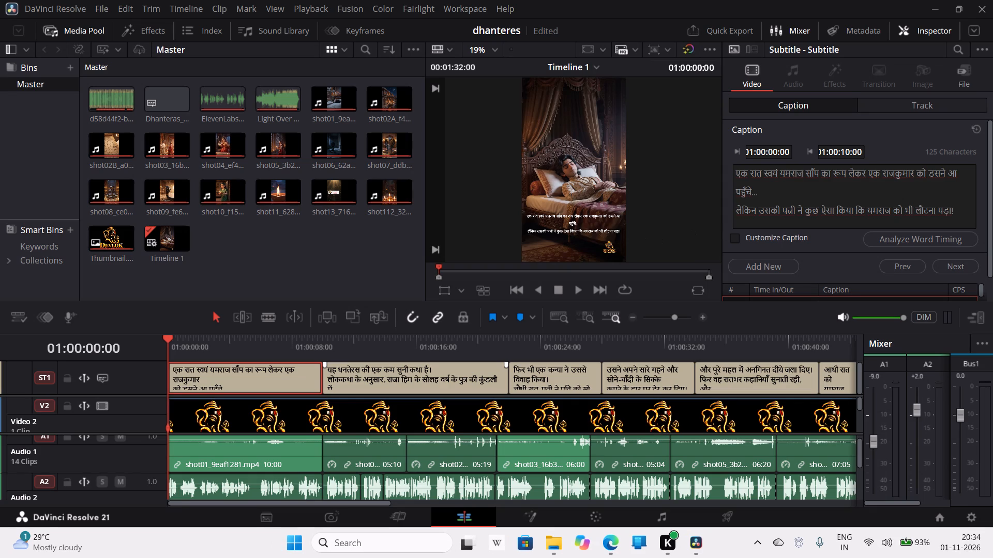
Look through the first caption's settings and the subtitle track's character, transform and shadow style settings.
scroll(836, 204, "down", 2)
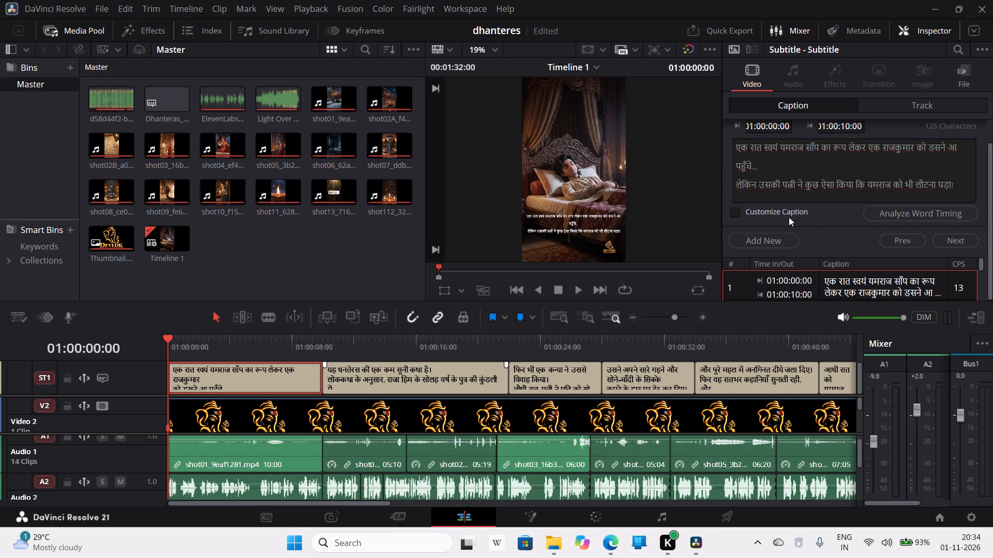
scroll(806, 185, "up", 4)
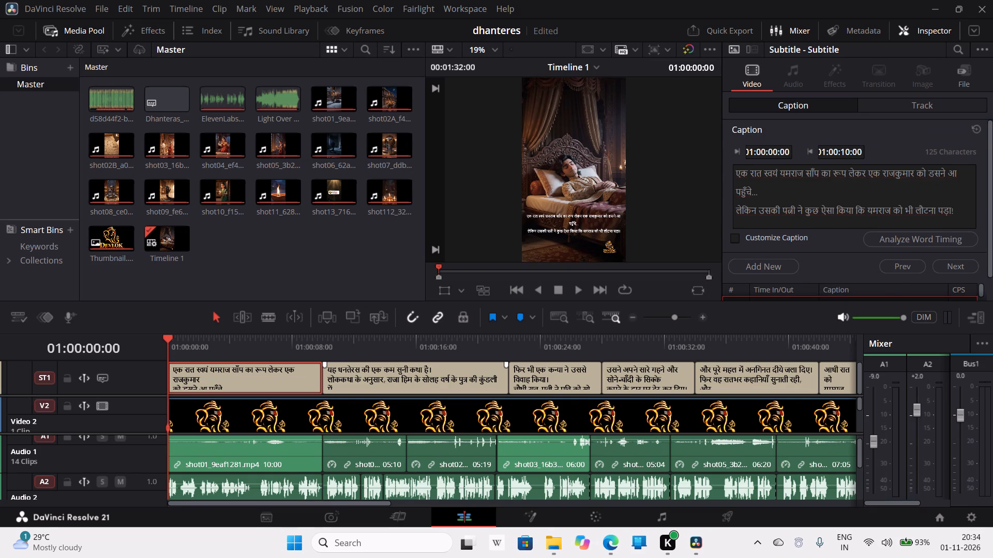
scroll(774, 191, "down", 1)
scroll(777, 188, "up", 2)
left_click(928, 109)
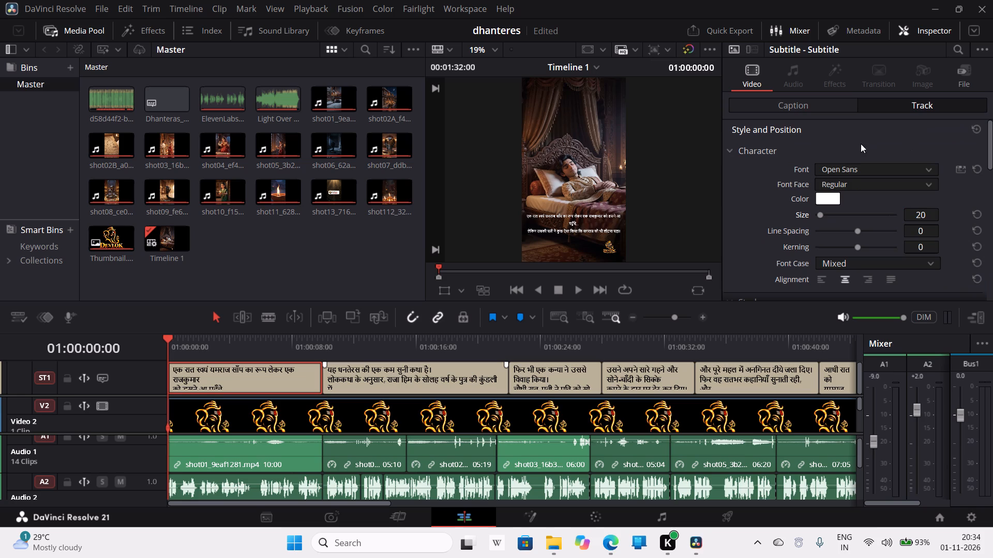
left_click(834, 195)
left_click(831, 198)
left_click(678, 135)
scroll(874, 209, "down", 8)
scroll(849, 196, "up", 1)
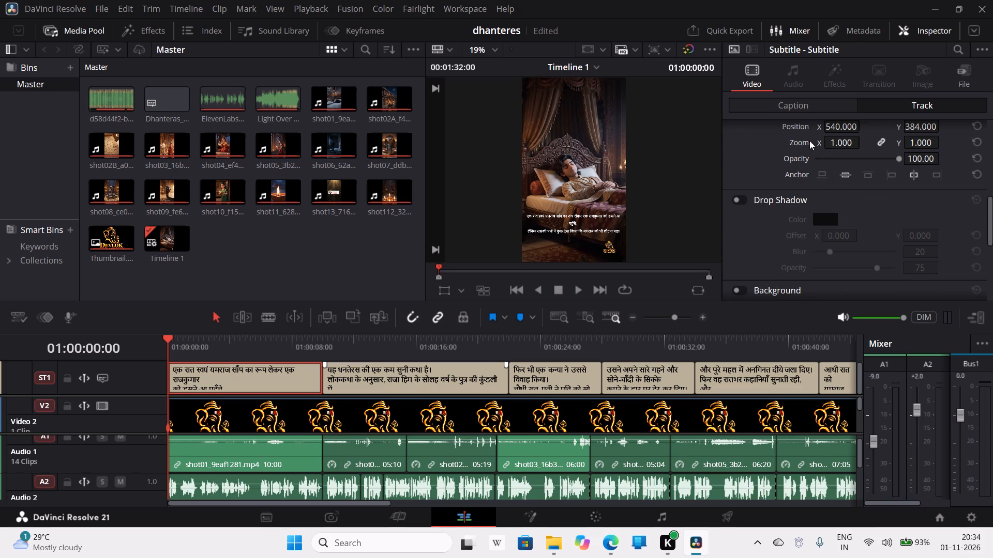
Rewrap the first caption into three lines, breaking after "राजकुमार" and "ऐसा" and joining "लेकिन" to the line before it.
left_click(802, 106)
left_click(764, 191)
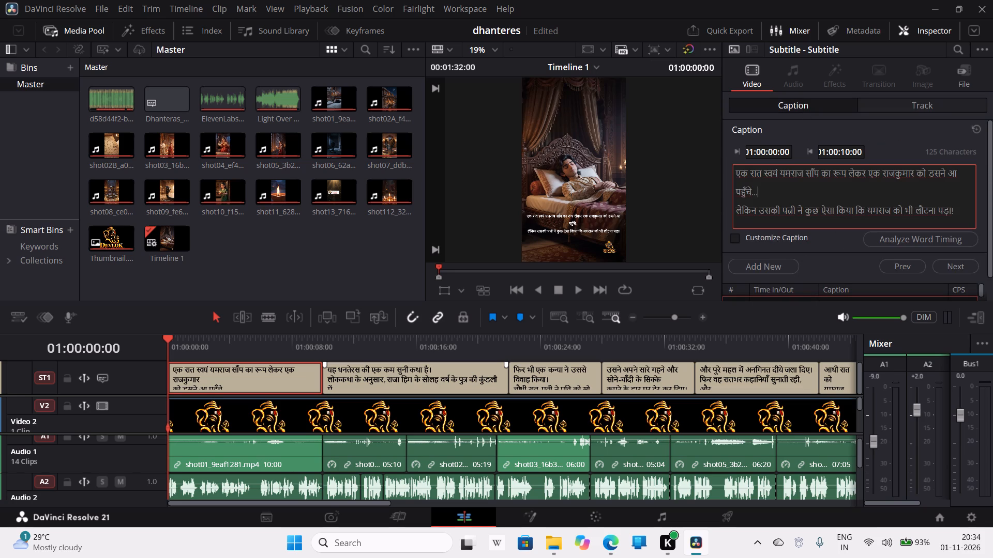
left_click(734, 208)
left_click(915, 173)
key("shift+Return")
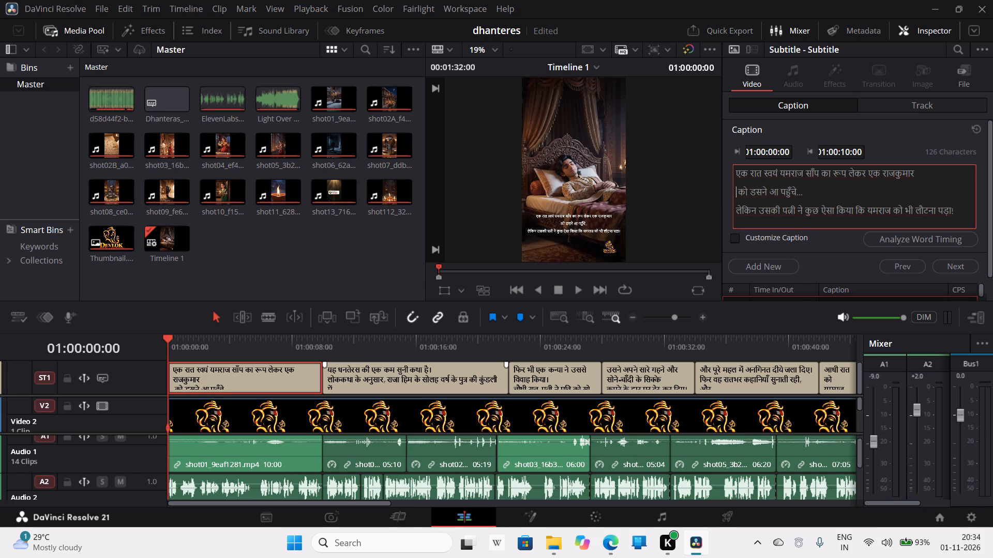
left_click(735, 211)
key("shift+BackSpace")
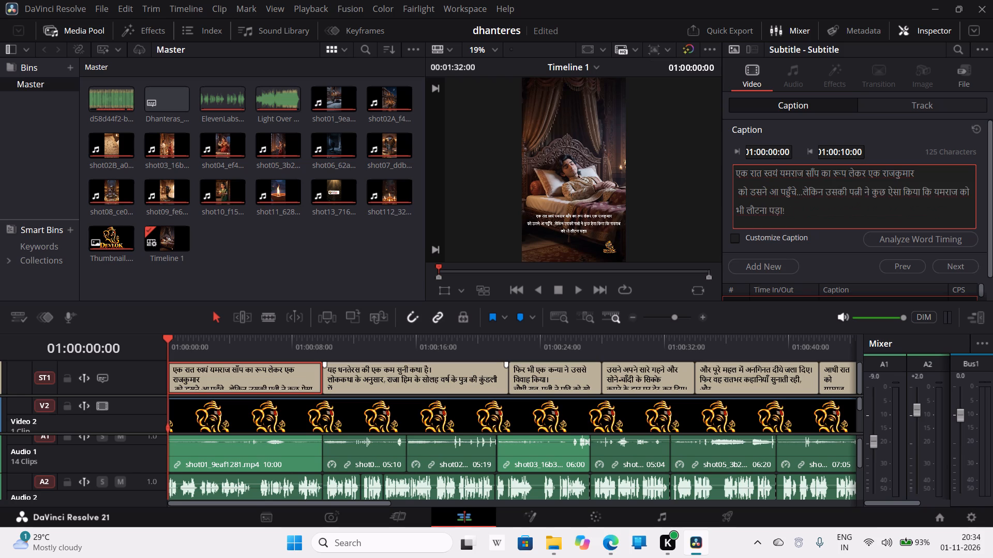
left_click(887, 191)
left_click(903, 191)
key("shift+Return")
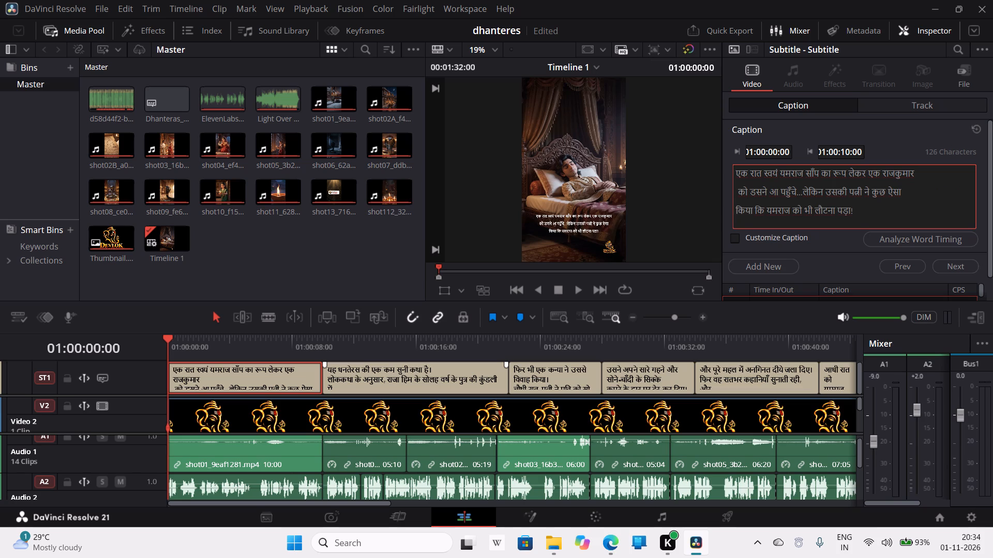
Check the rewrapped first caption in the timeline viewer, with the preview zoom set back to 19%.
scroll(882, 199, "down", 3)
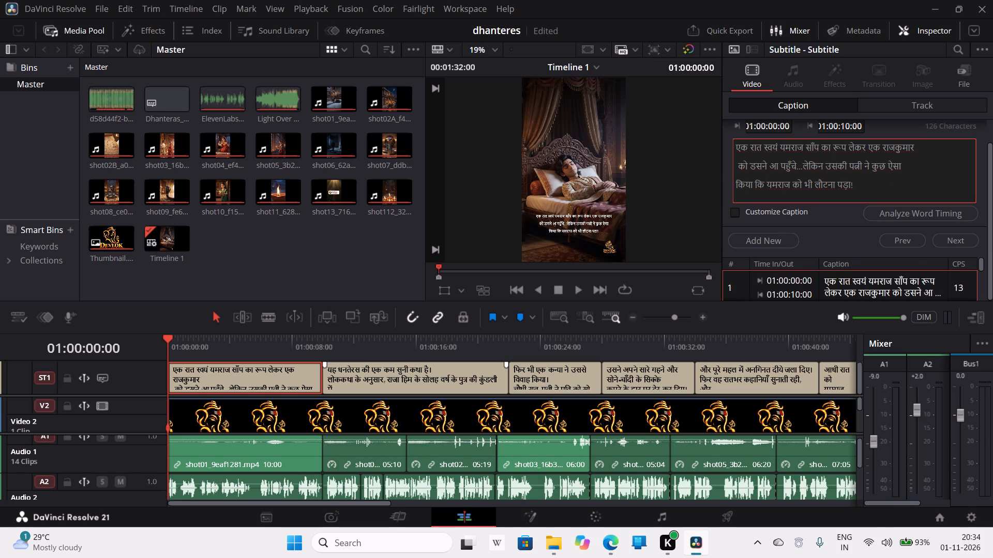
scroll(882, 199, "down", 2)
scroll(588, 216, "down", 1)
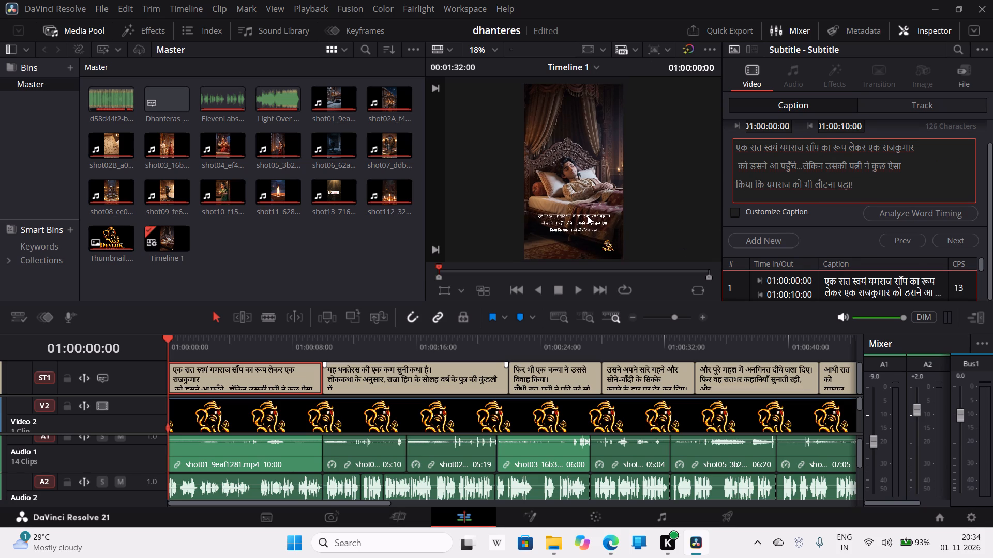
left_click(499, 48)
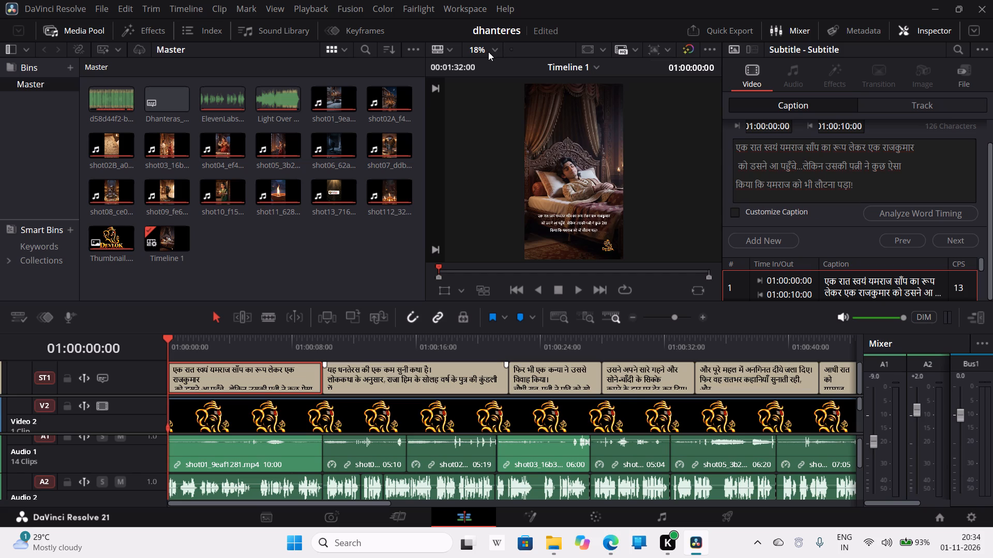
left_click(489, 52)
left_click(490, 64)
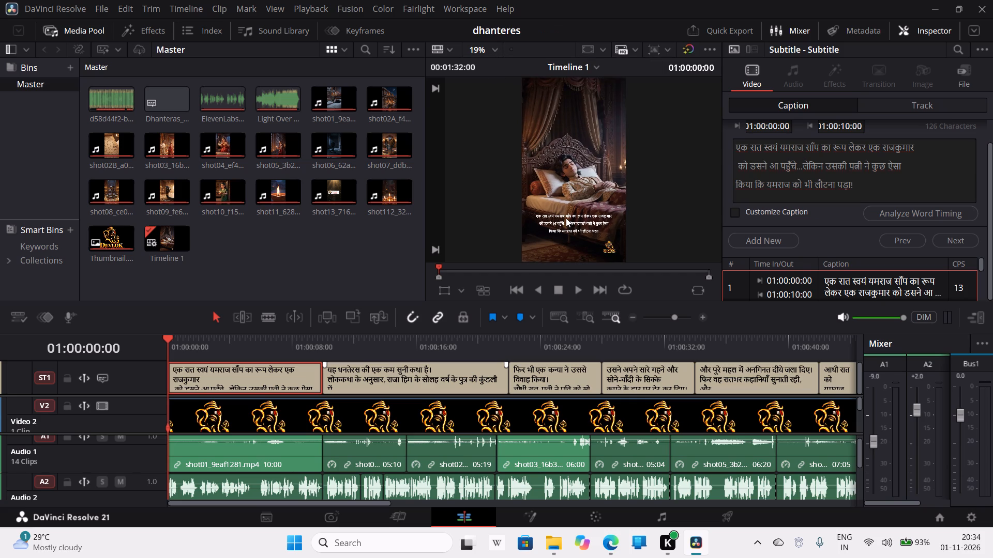
Open the colour selection for the subtitle track's stroke.
left_click(874, 103)
scroll(866, 158, "down", 4)
scroll(859, 194, "up", 7)
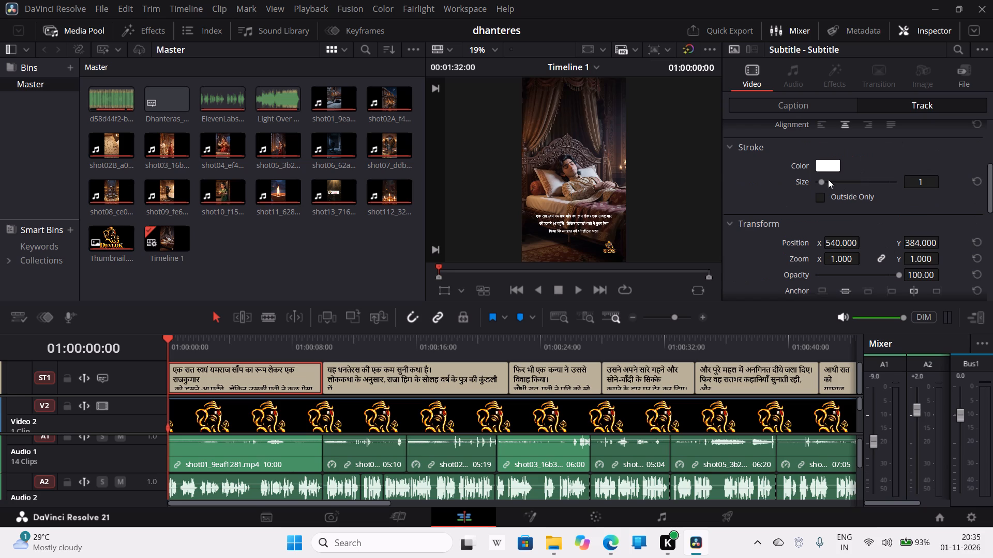
left_click(820, 163)
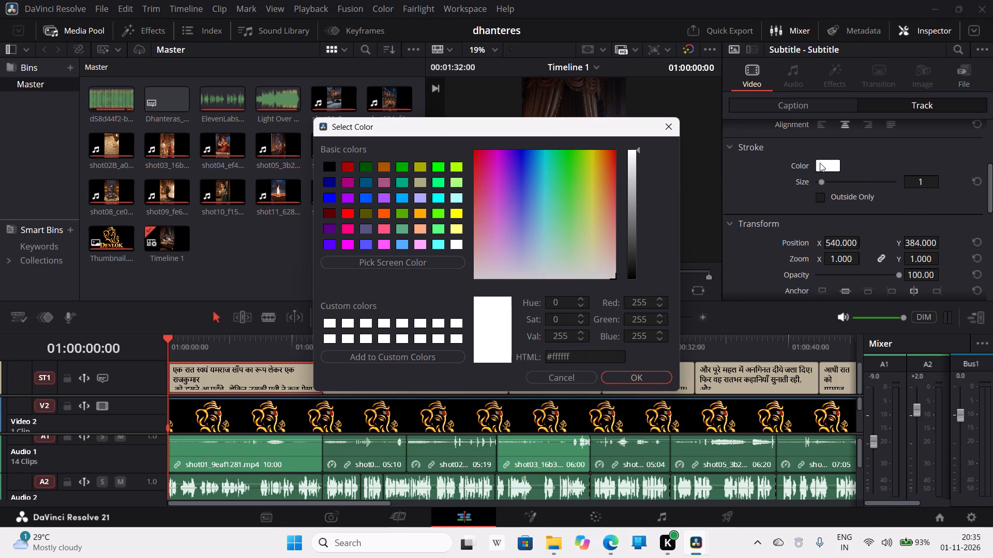
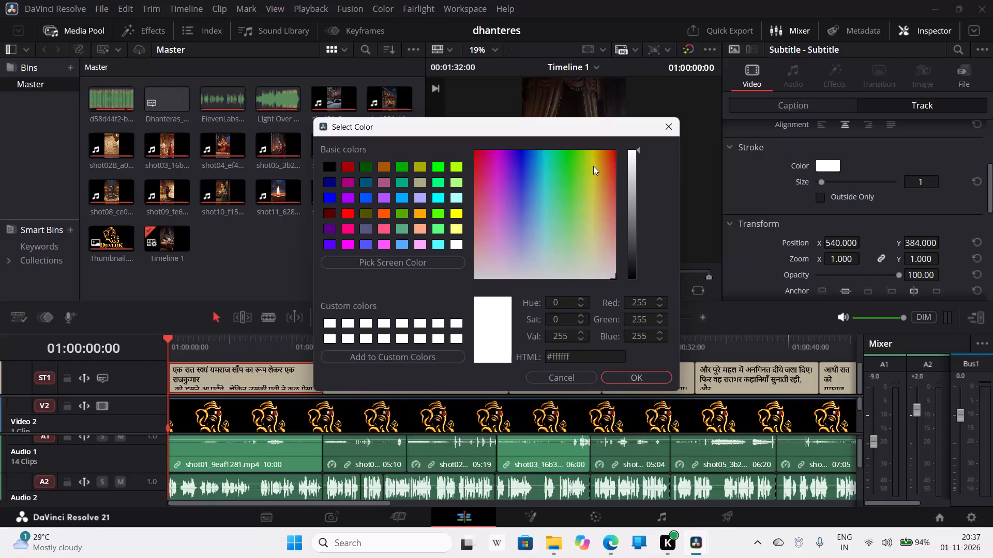
Set the subtitle track's stroke colour to bright yellow, #fbff1c.
left_click(592, 164)
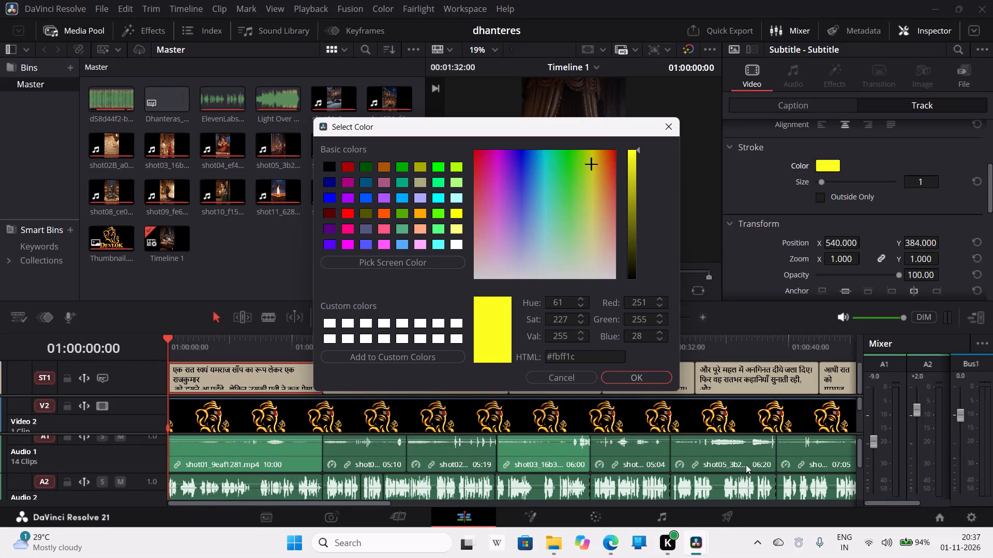
left_click(740, 319)
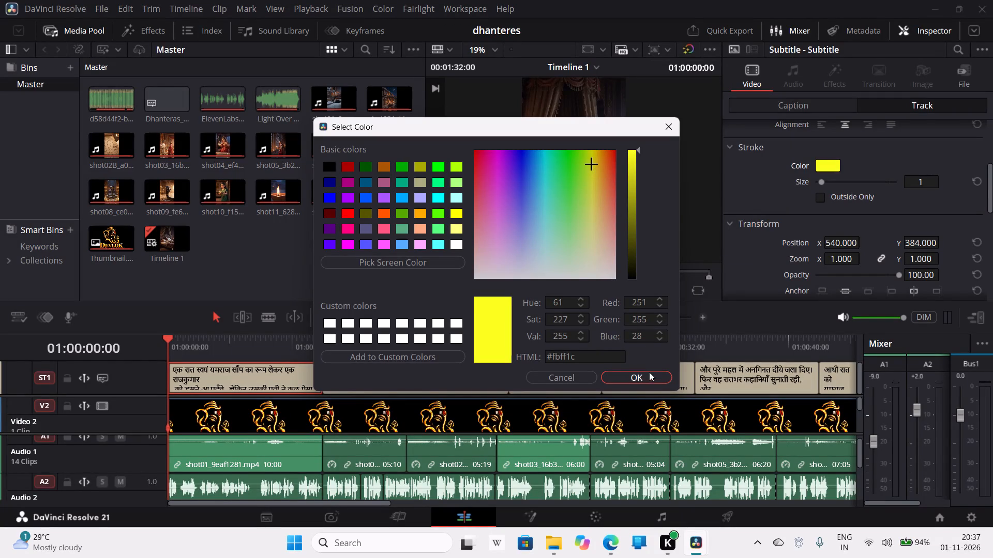
left_click(645, 377)
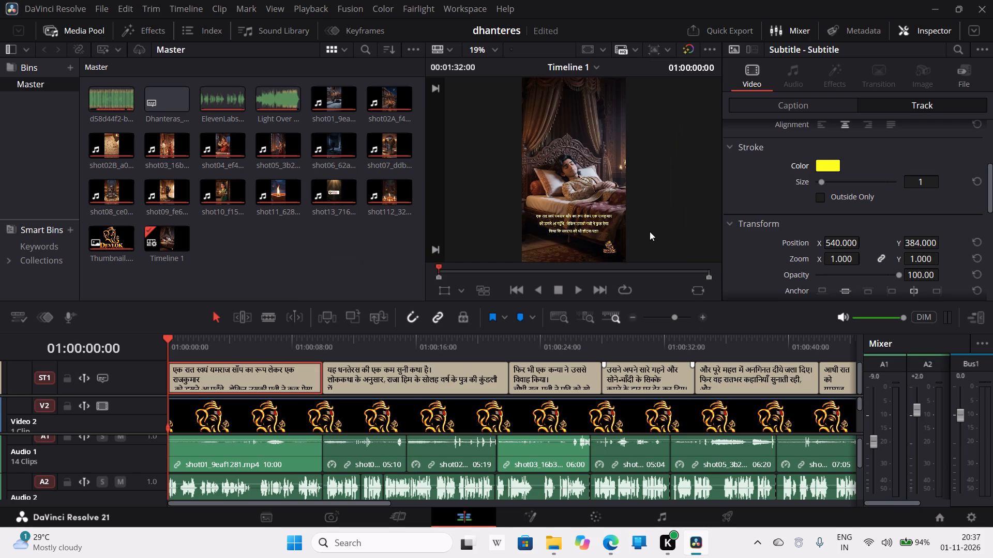
Check the first caption's stroke colour in the full-screen preview and return to the edit view.
key("ctrl+f")
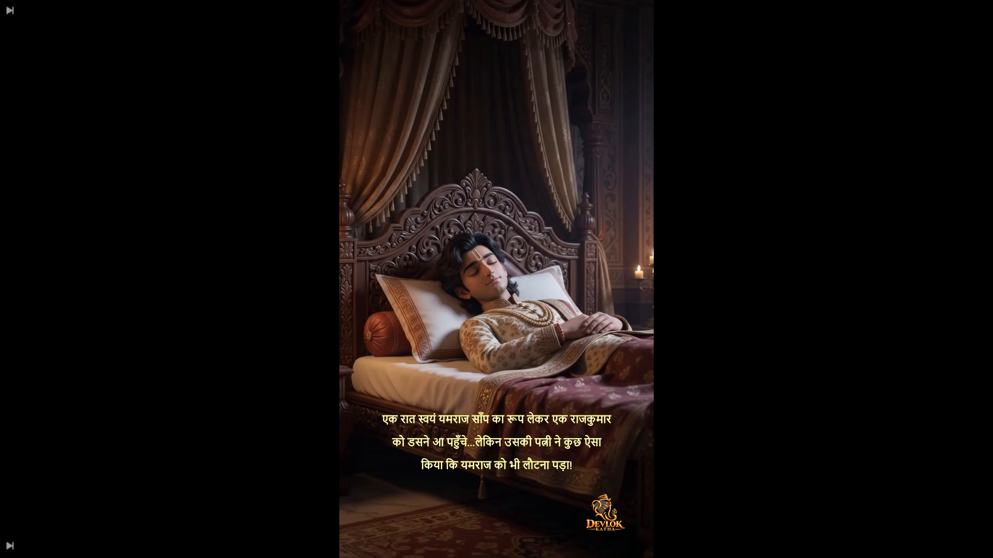
key("ctrl+f")
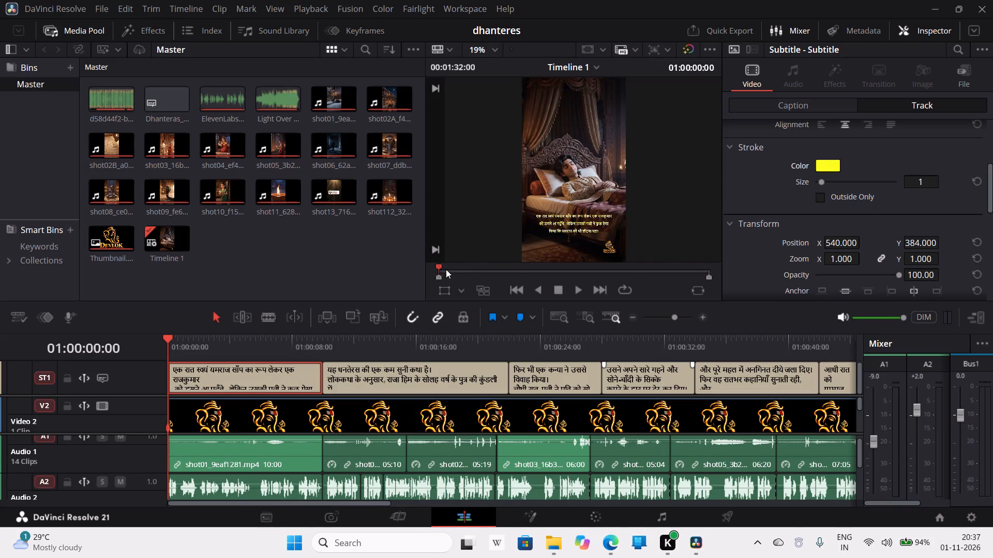
Select the second caption on the subtitle track and move the playhead onto it, at 01:00:10:22.
left_click(413, 375)
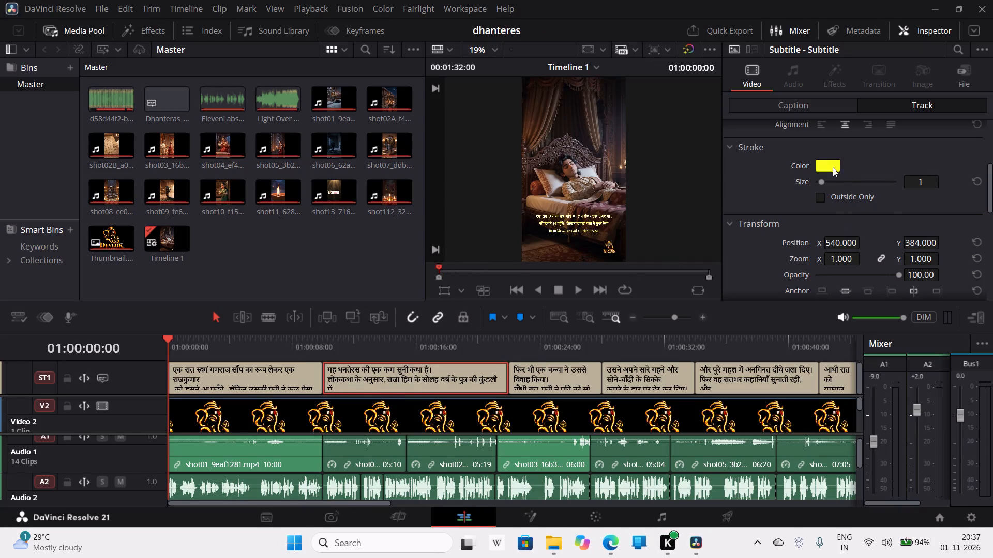
scroll(830, 166, "up", 2)
scroll(830, 166, "down", 2)
double_click(413, 381)
scroll(904, 134, "up", 2)
scroll(905, 140, "down", 3)
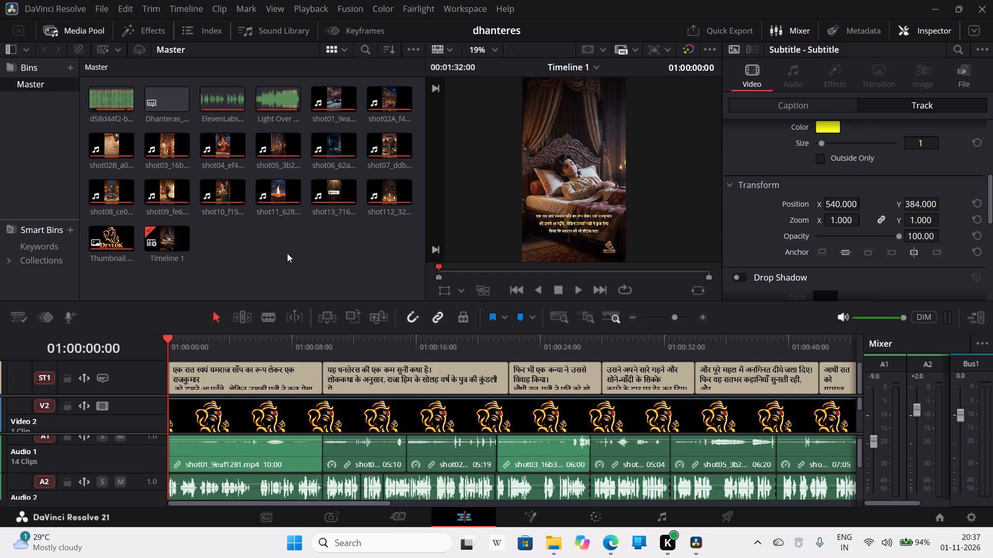
double_click(431, 377)
left_click(431, 376)
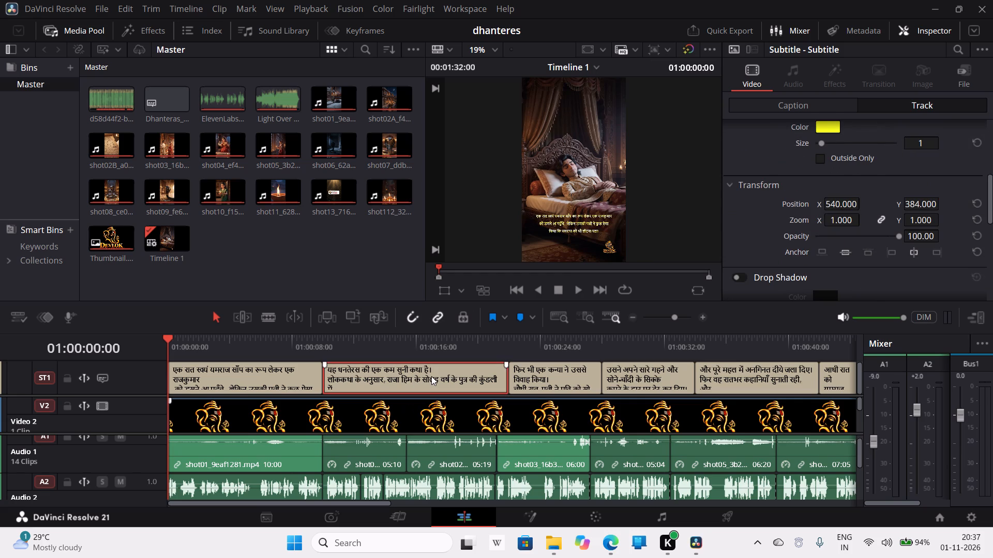
left_click(431, 376)
double_click(431, 376)
left_click(431, 376)
left_click_drag(167, 342, 335, 357)
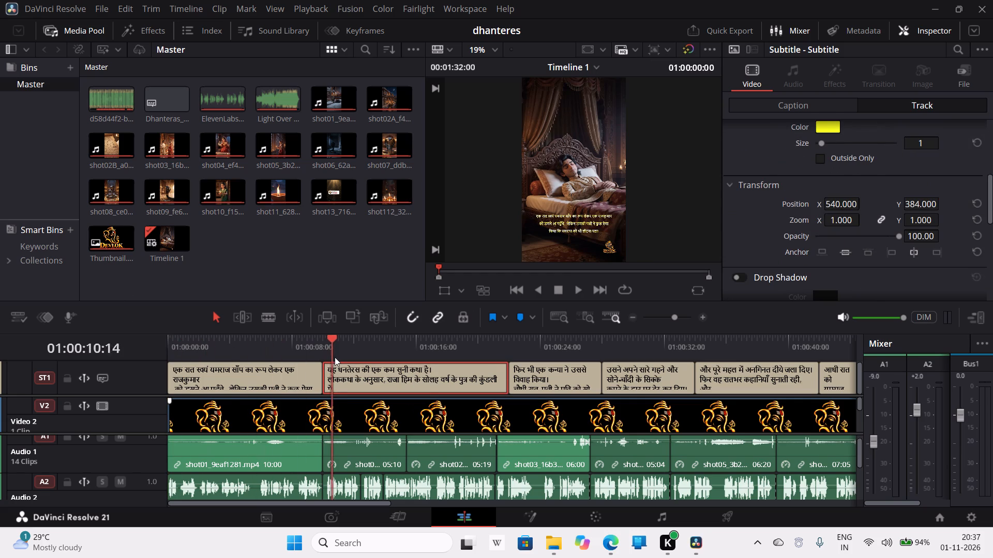
left_click_drag(335, 357, 337, 358)
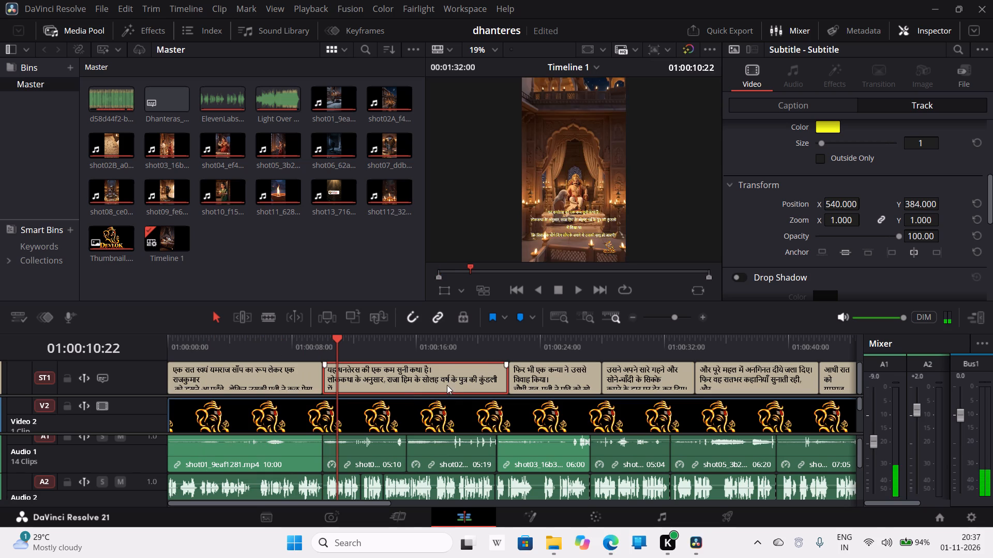
Join "लोककथा के अनुसार," to the second caption's first line and start a new line at "राजा हिम".
left_click(932, 103)
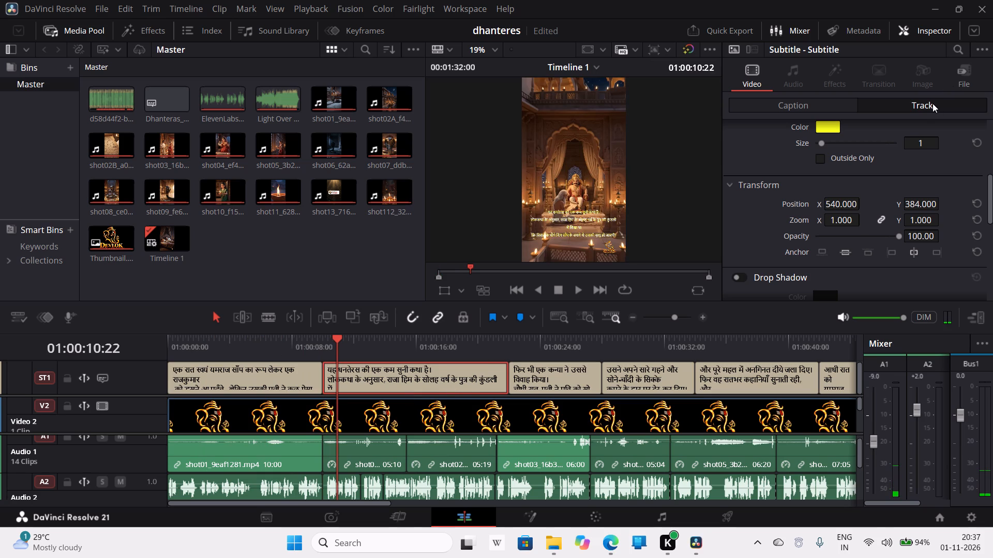
scroll(883, 187, "up", 8)
left_click(804, 107)
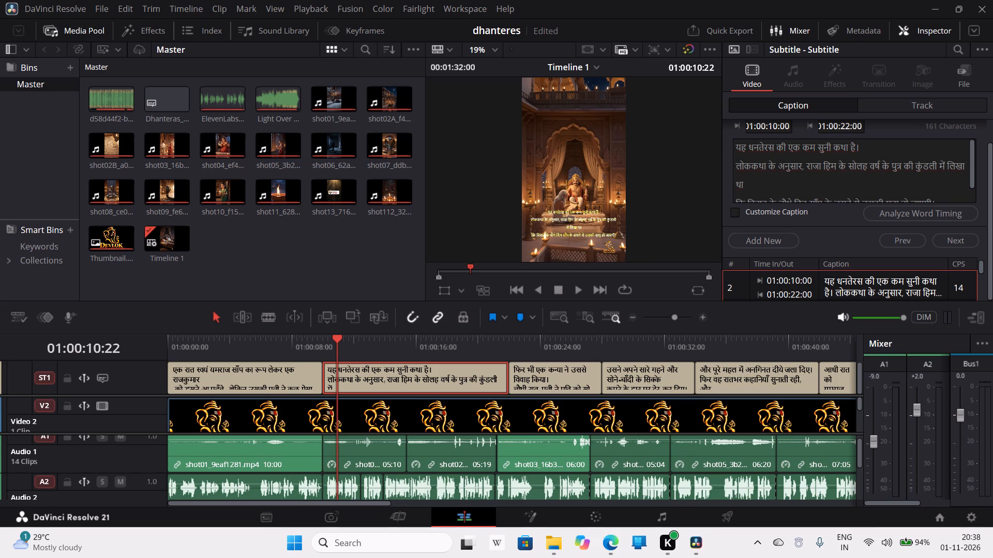
left_click(738, 165)
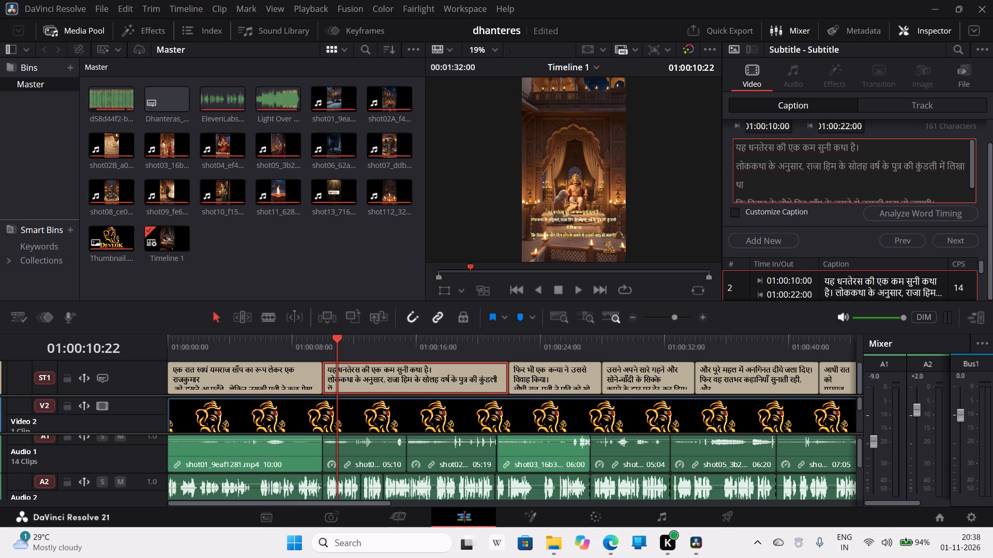
key("BackSpace")
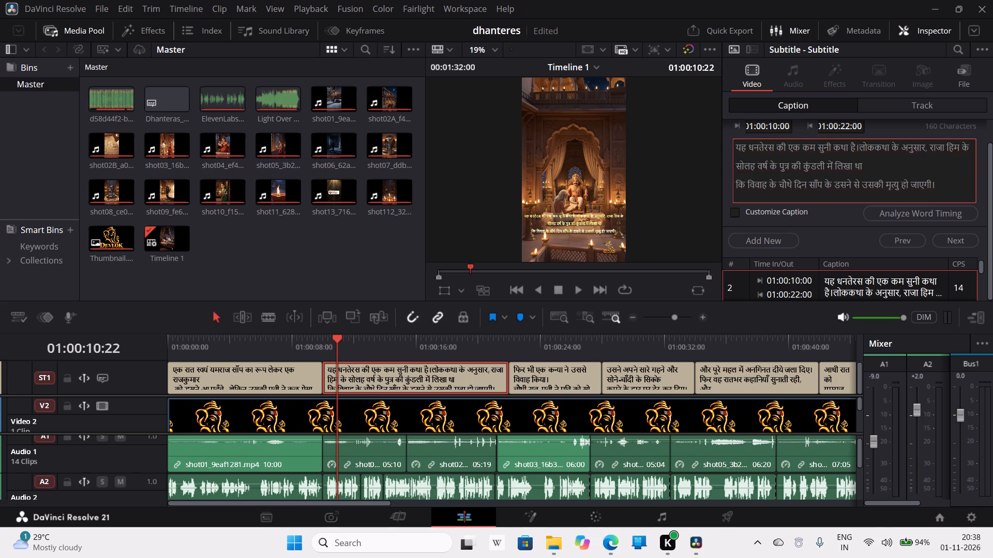
left_click(932, 147)
left_click(930, 147)
key("Return")
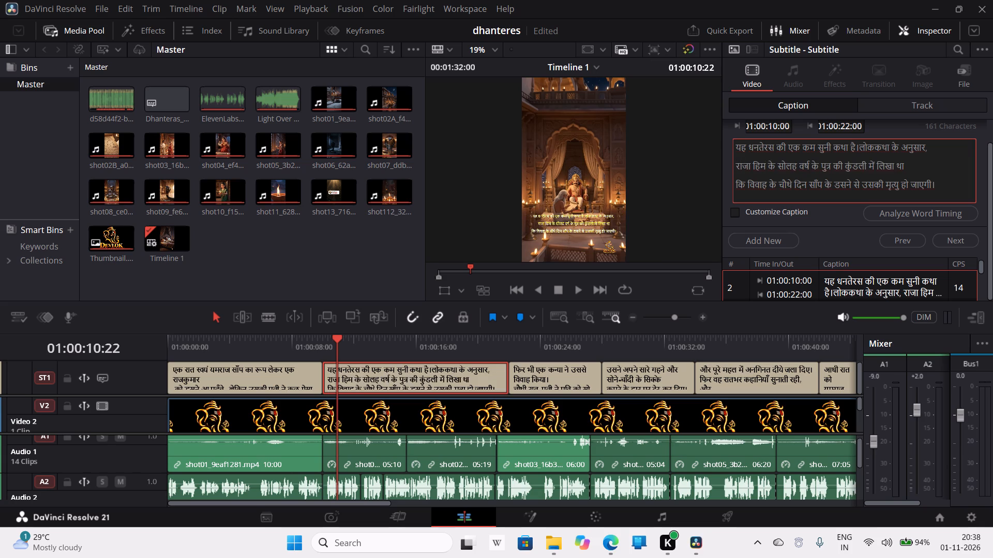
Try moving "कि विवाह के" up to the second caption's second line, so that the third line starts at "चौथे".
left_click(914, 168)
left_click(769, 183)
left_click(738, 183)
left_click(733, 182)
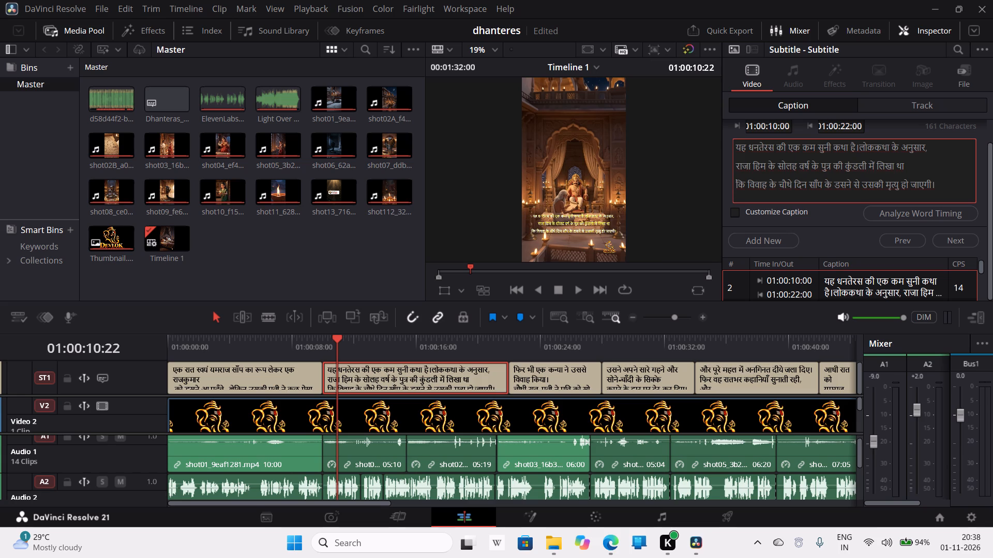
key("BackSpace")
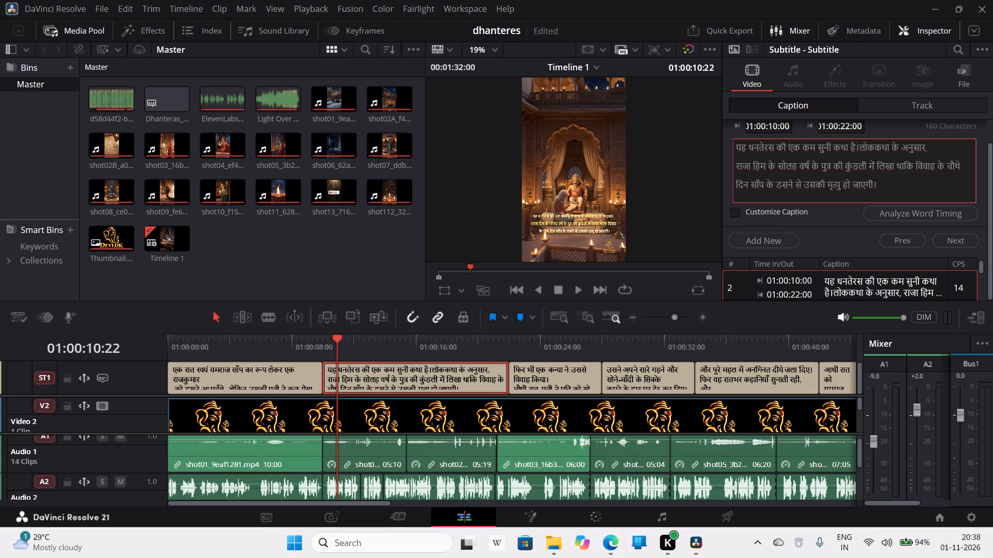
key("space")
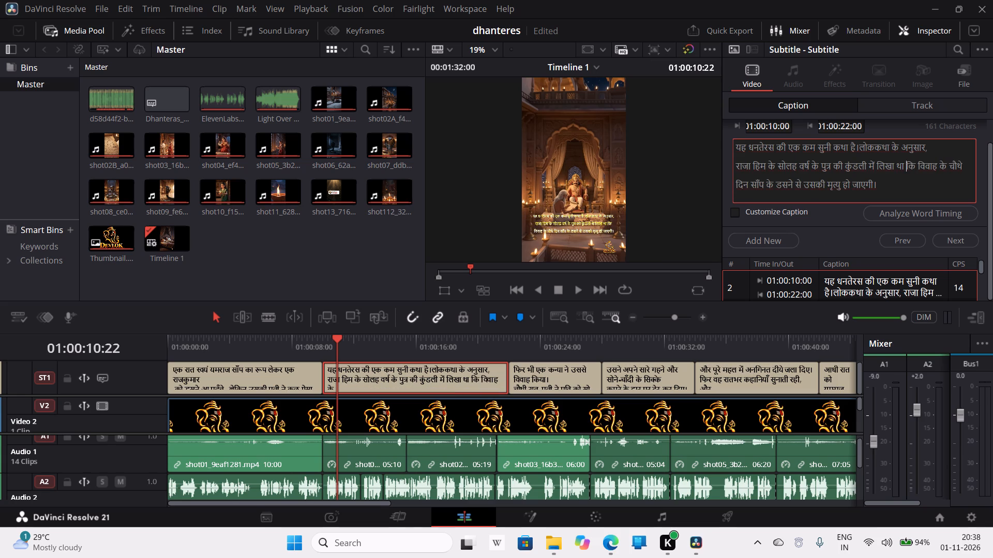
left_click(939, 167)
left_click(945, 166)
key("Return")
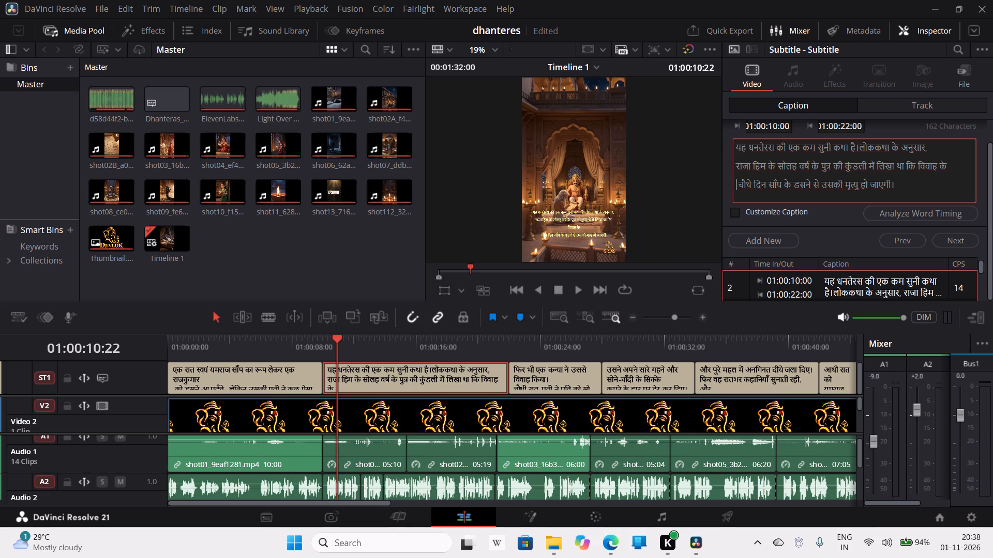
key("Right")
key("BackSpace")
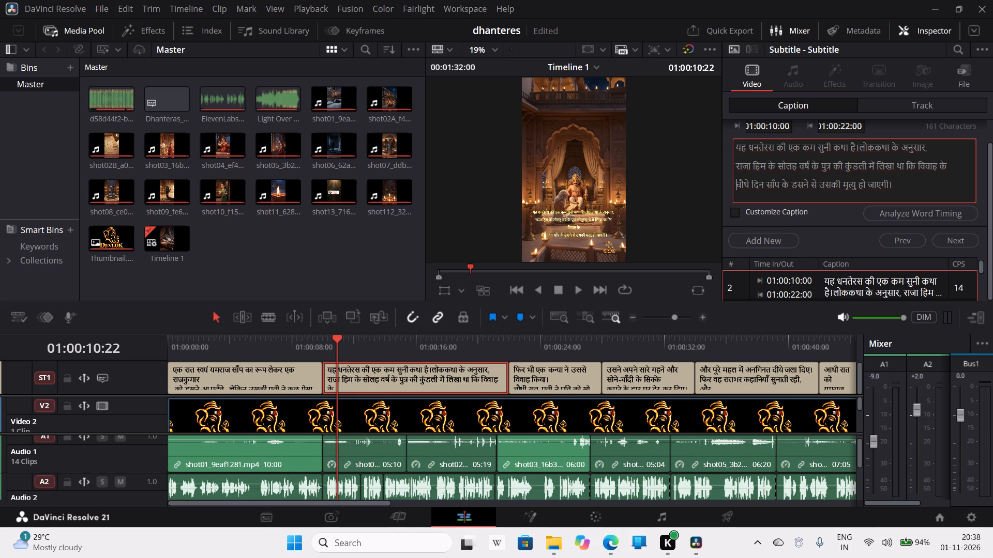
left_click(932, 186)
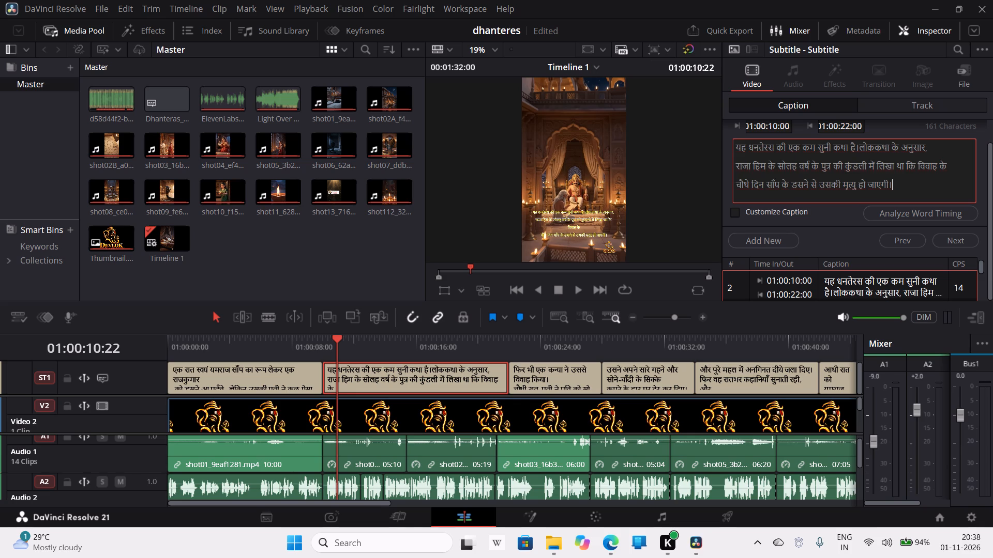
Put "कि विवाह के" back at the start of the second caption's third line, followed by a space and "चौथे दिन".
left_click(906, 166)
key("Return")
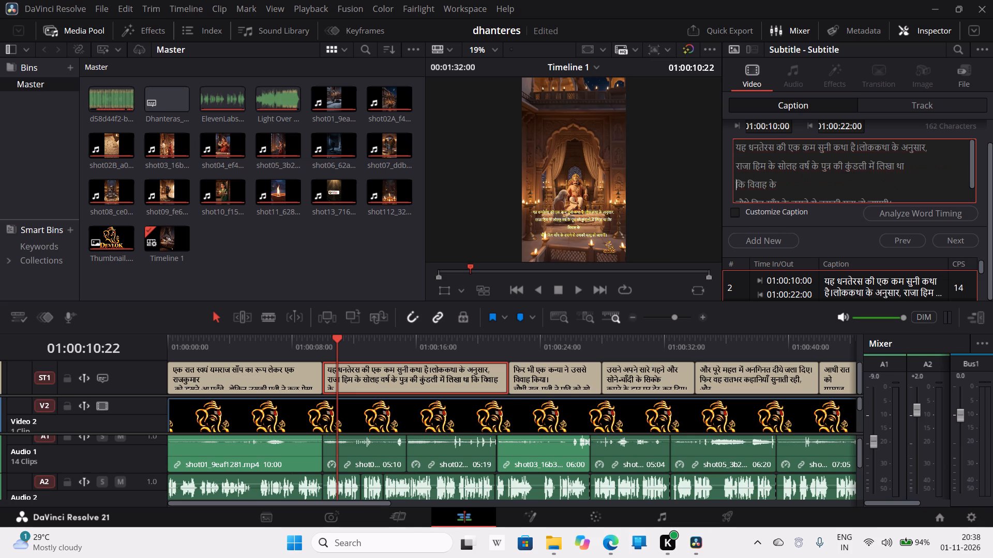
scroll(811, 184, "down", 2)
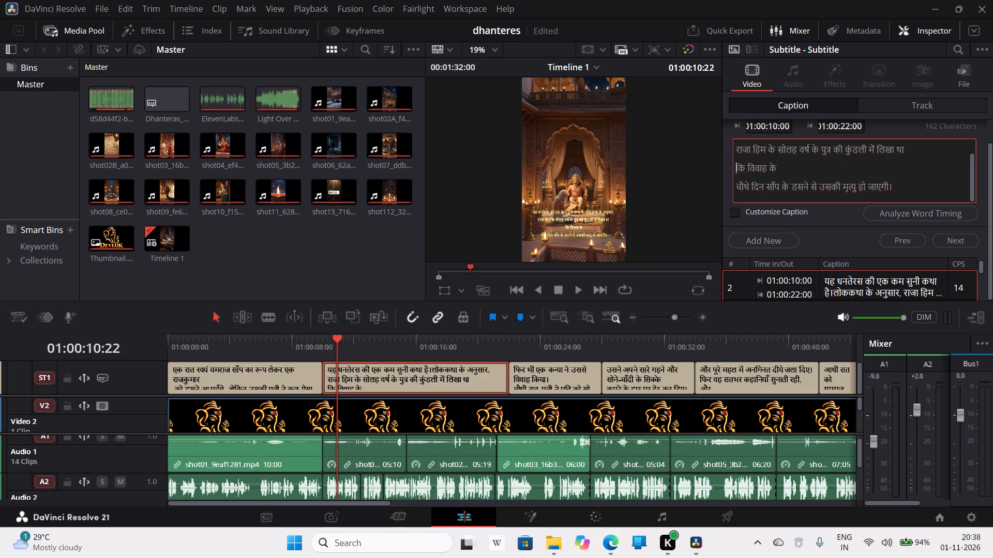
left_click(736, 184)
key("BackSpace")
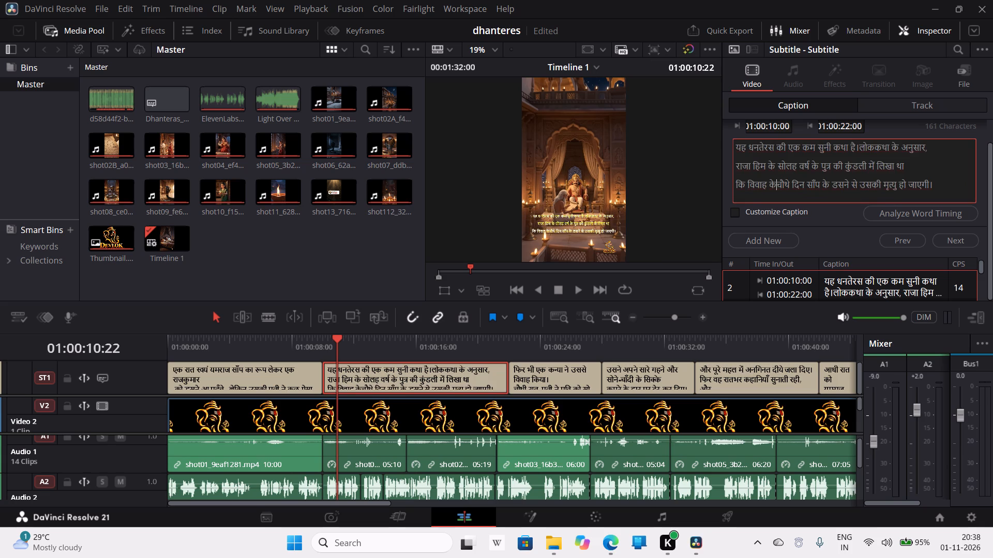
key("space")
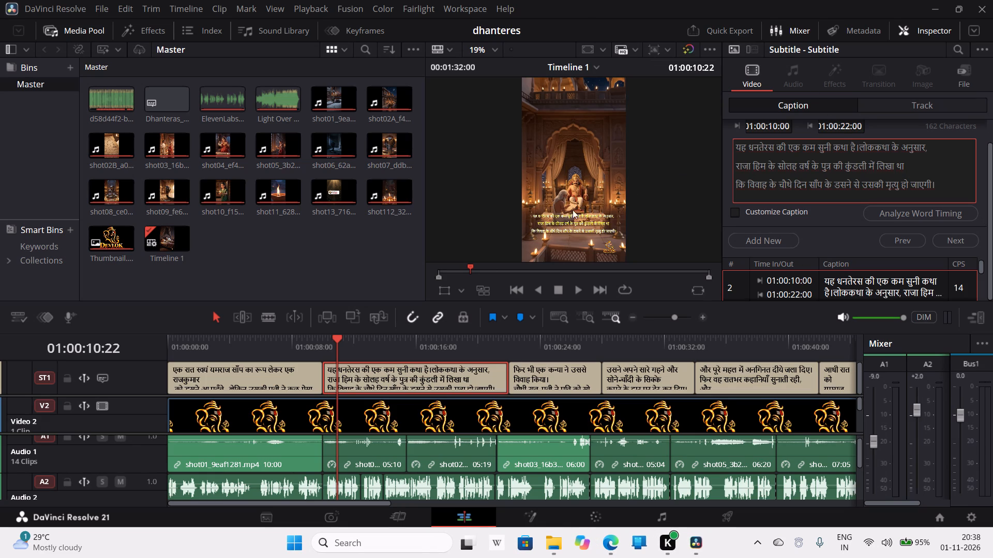
left_click(250, 379)
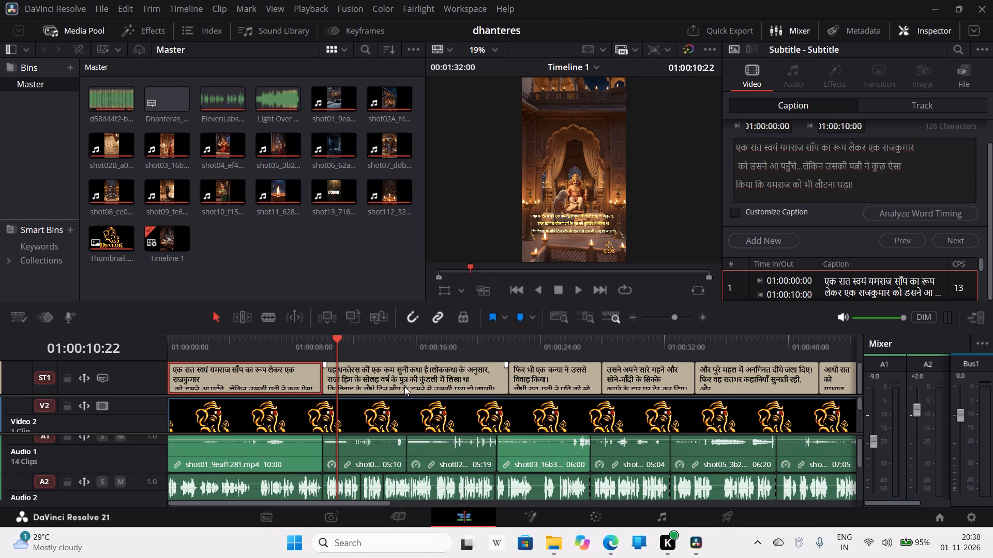
left_click(419, 386)
key("ctrl+f")
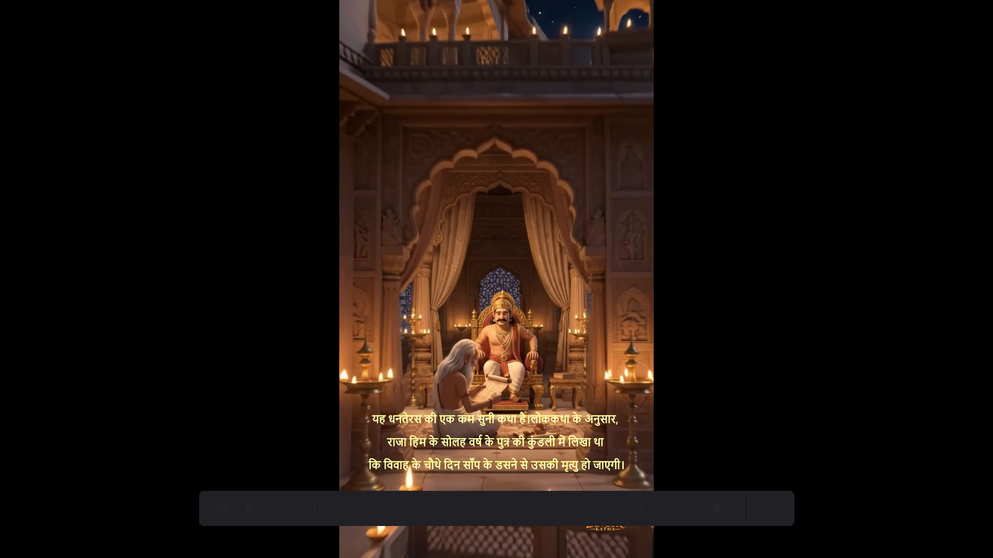
key("ctrl+f")
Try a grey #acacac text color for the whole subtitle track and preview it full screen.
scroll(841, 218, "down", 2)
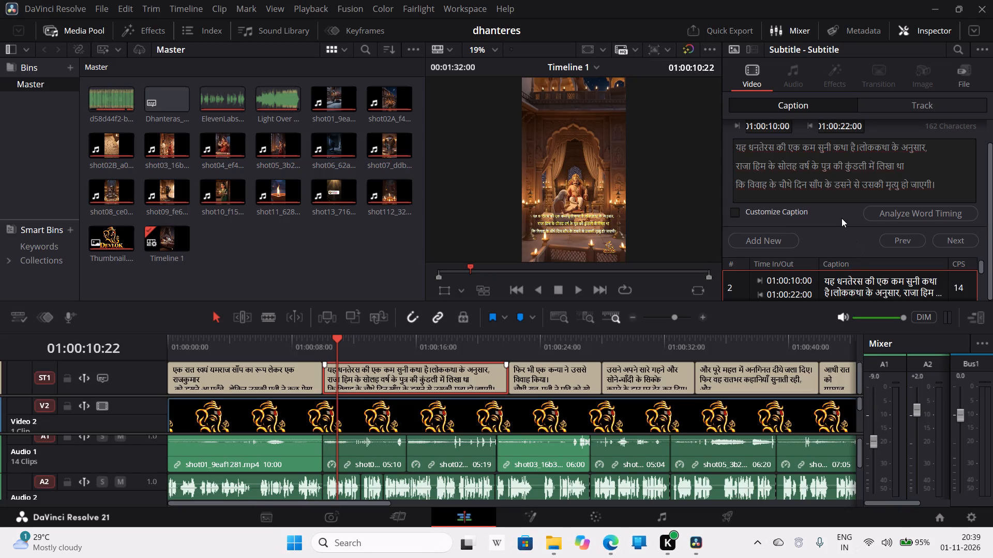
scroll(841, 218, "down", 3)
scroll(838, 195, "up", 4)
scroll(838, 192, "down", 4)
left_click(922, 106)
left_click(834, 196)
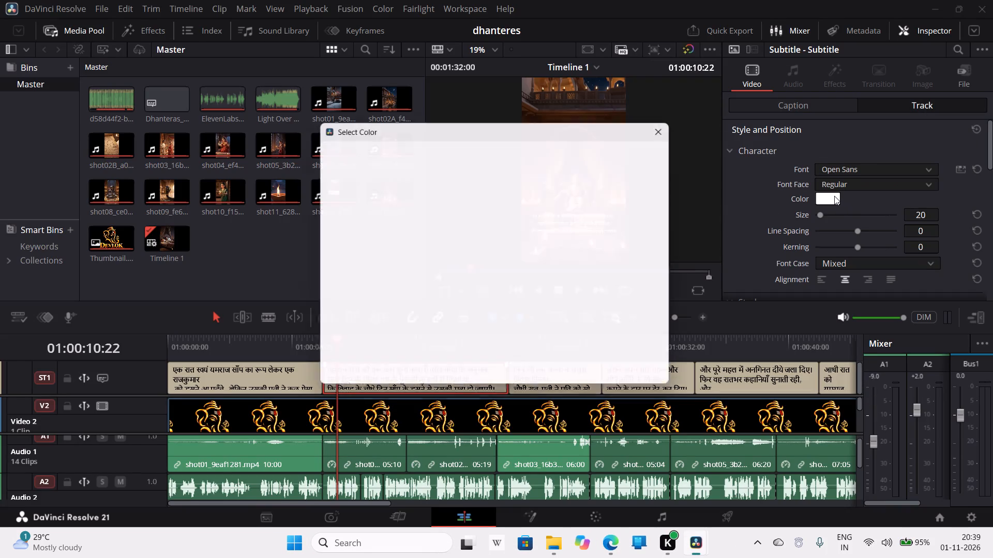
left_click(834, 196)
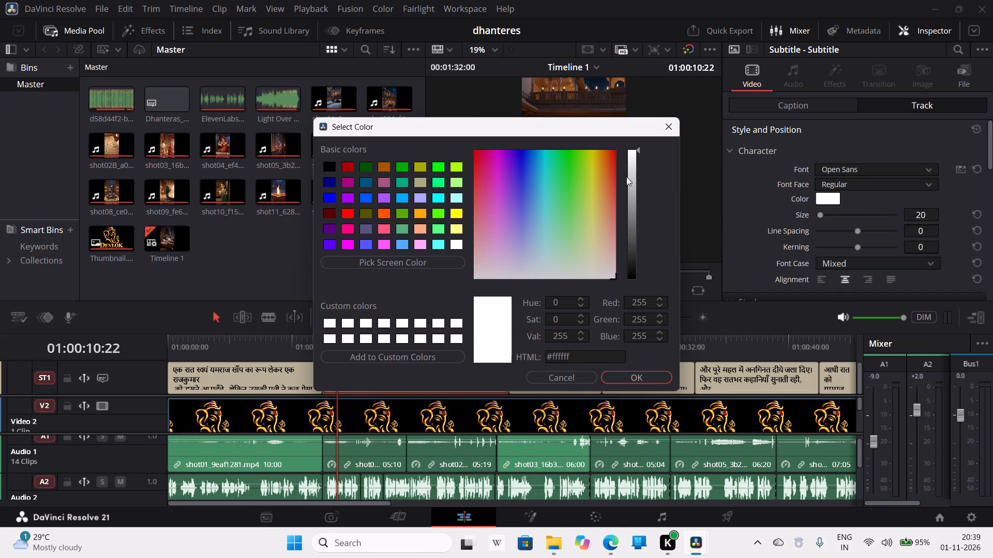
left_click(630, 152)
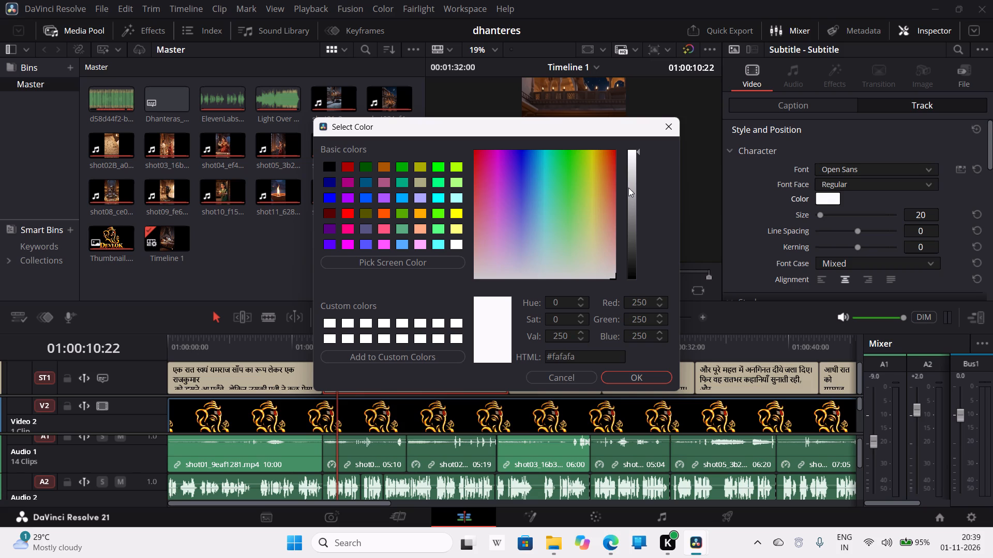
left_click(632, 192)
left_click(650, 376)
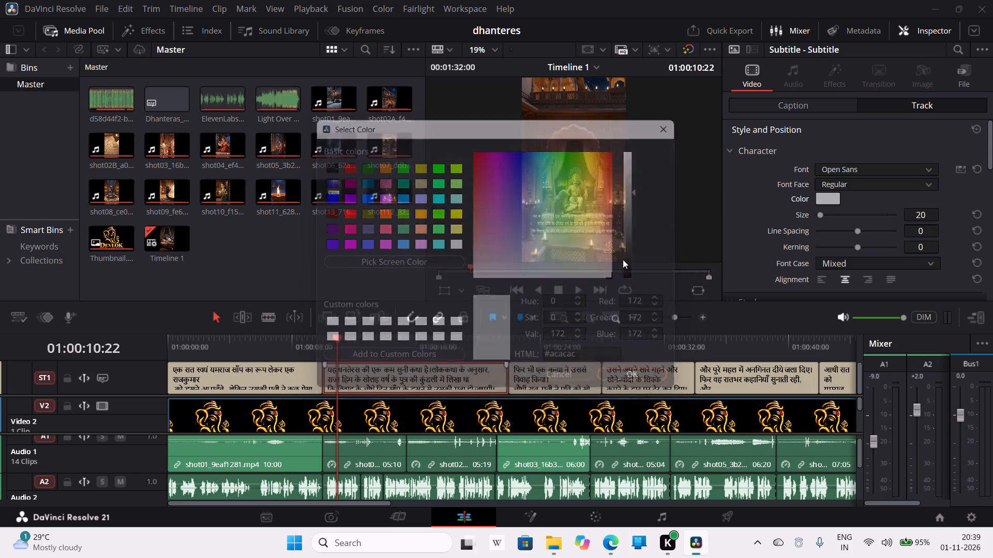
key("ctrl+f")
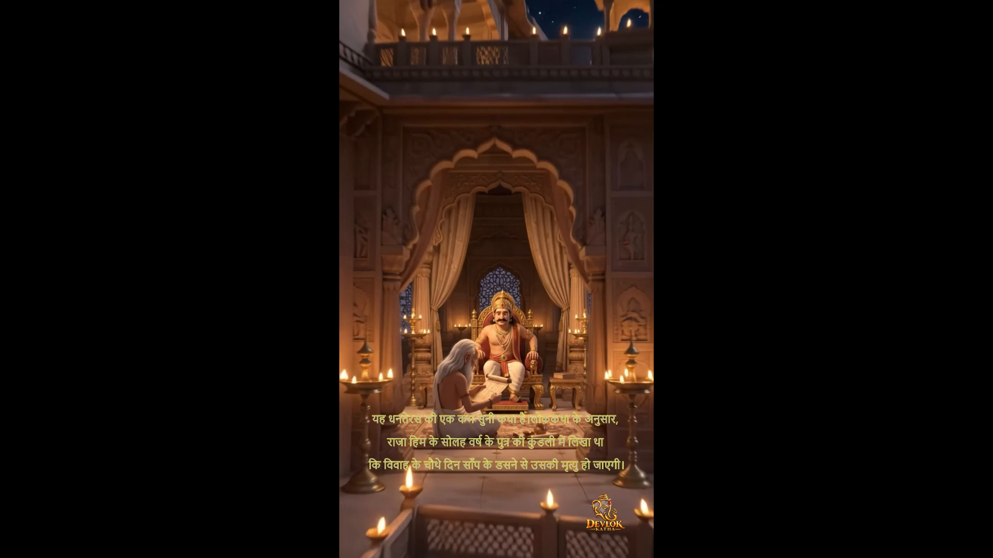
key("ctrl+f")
Set the subtitle track's character color to near-white #fcfcfc.
left_click(826, 198)
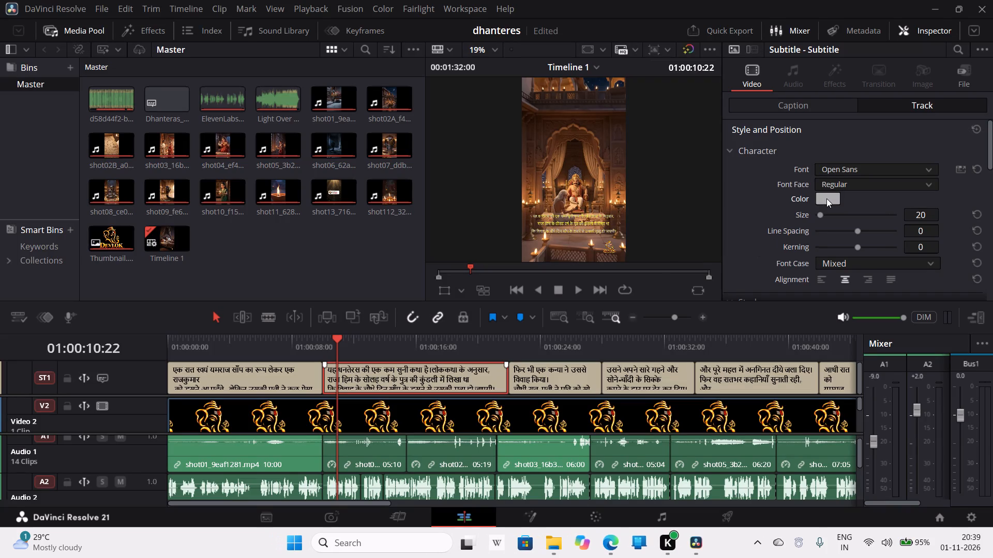
triple_click(635, 152)
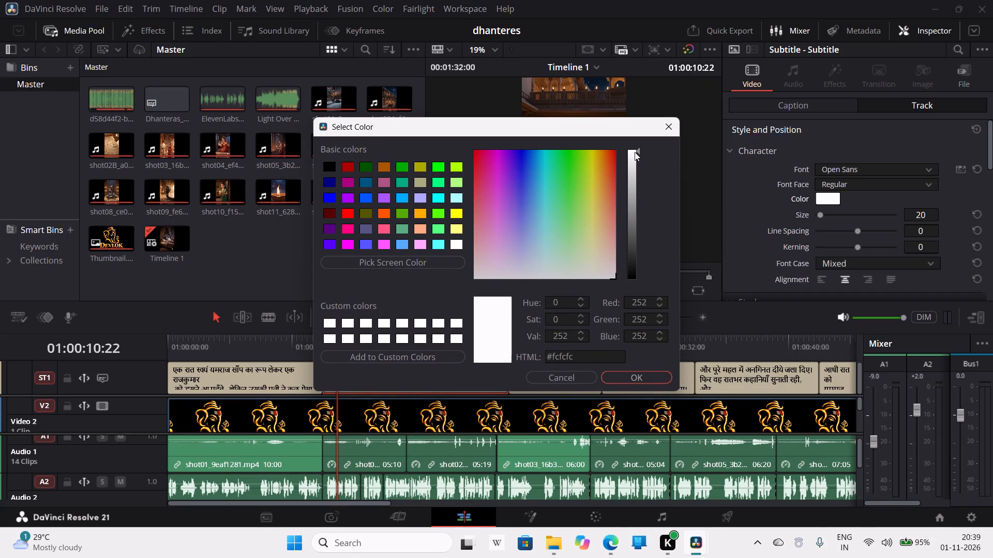
left_click(630, 375)
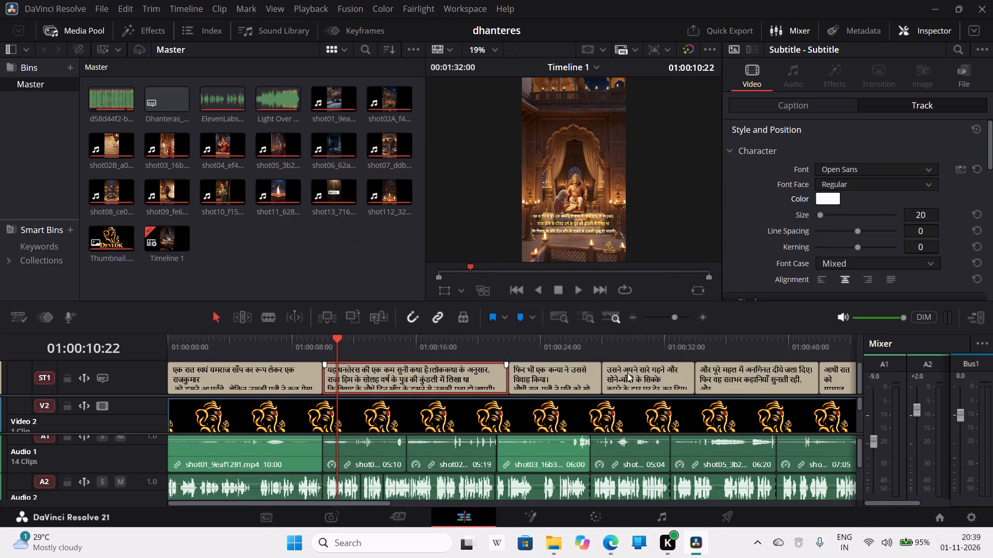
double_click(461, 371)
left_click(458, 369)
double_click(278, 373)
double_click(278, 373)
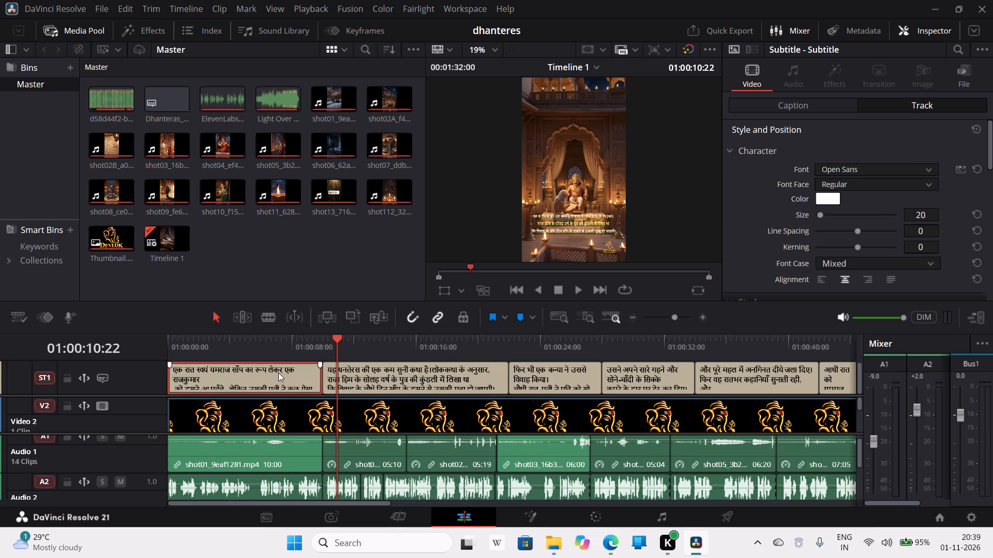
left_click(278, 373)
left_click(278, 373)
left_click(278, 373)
Set the subtitle track's stroke color to white #ffffff and preview the result full screen.
scroll(847, 198, "down", 3)
left_click(835, 208)
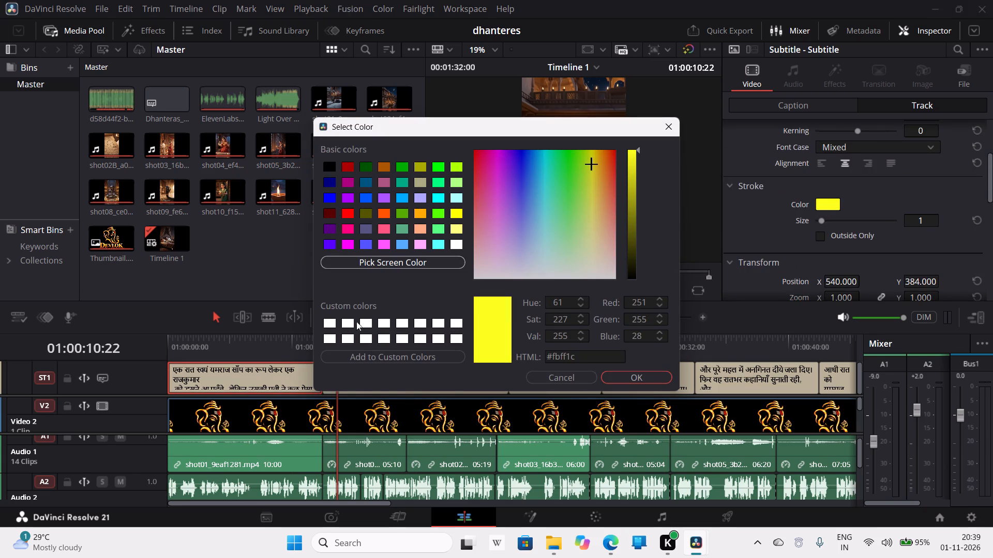
left_click(324, 322)
left_click(643, 374)
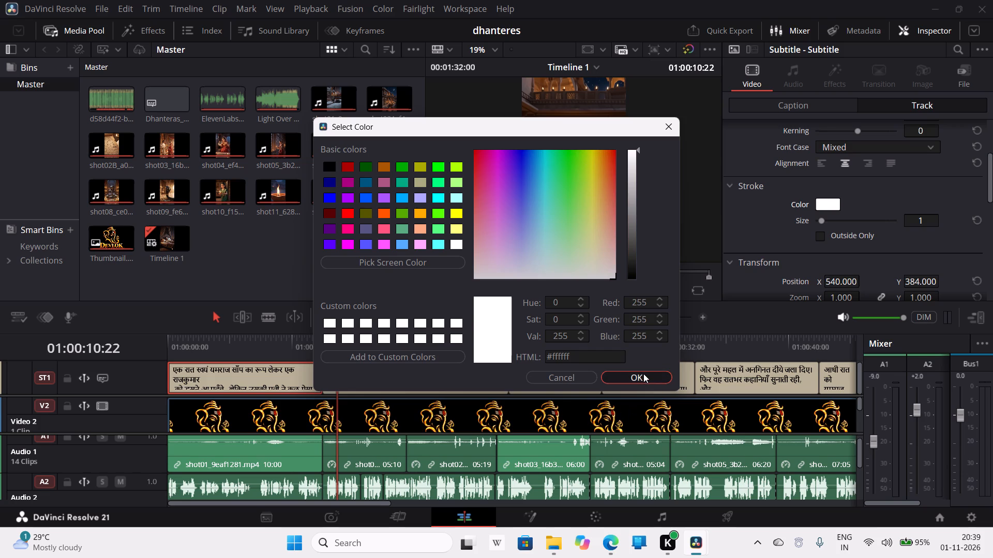
key("ctrl+f")
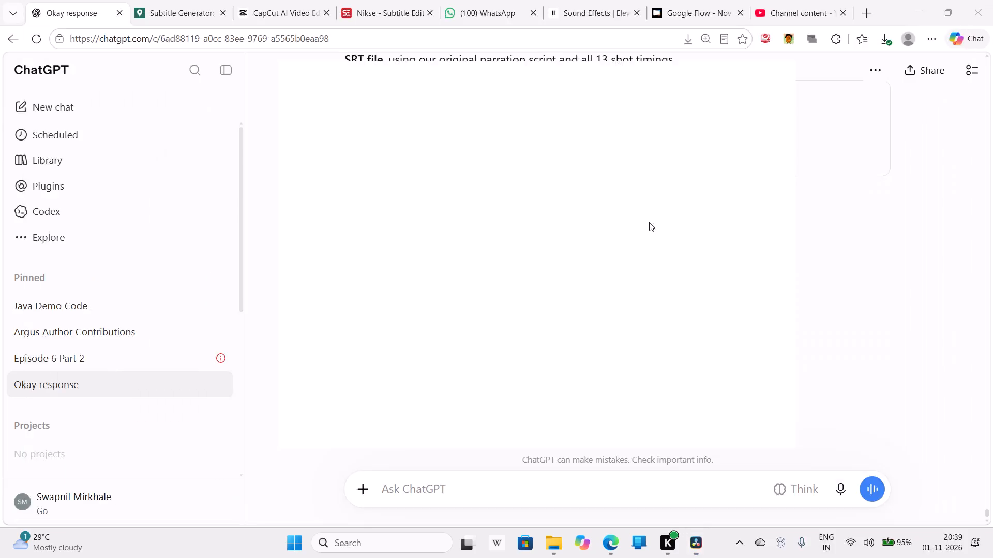
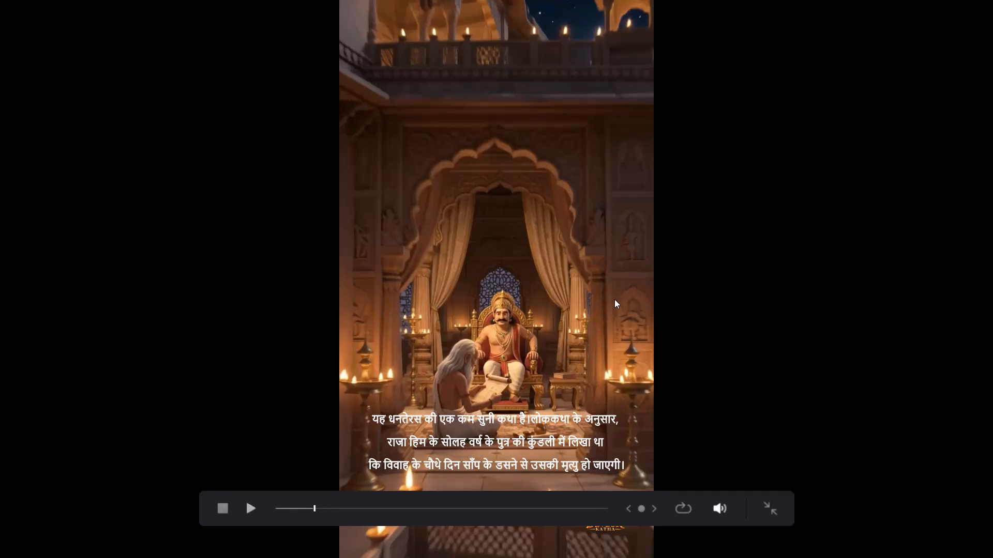
Set the subtitle track's character color to pure white #ffffff and check the result in the full-screen preview.
key("ctrl+f")
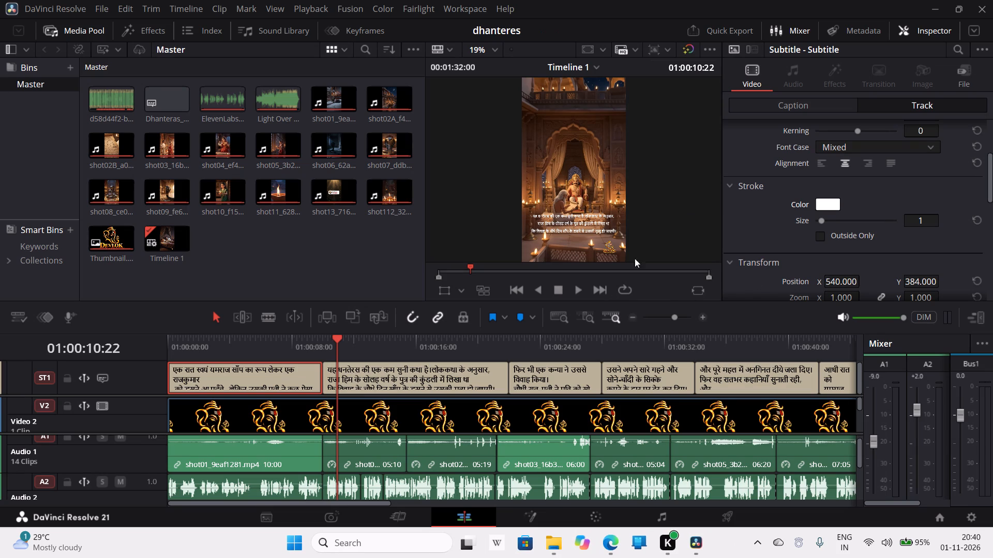
scroll(846, 195, "up", 4)
left_click(832, 199)
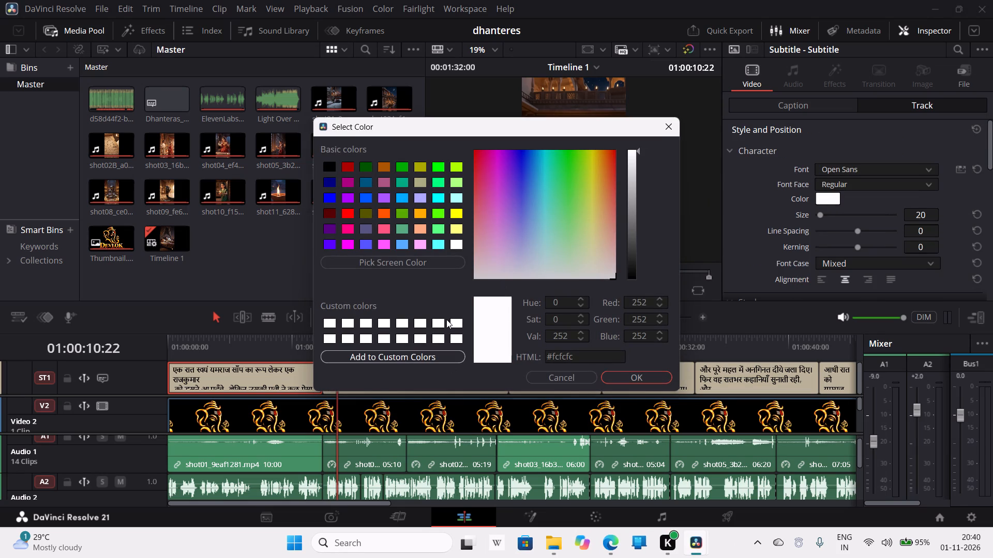
left_click(457, 245)
left_click(623, 380)
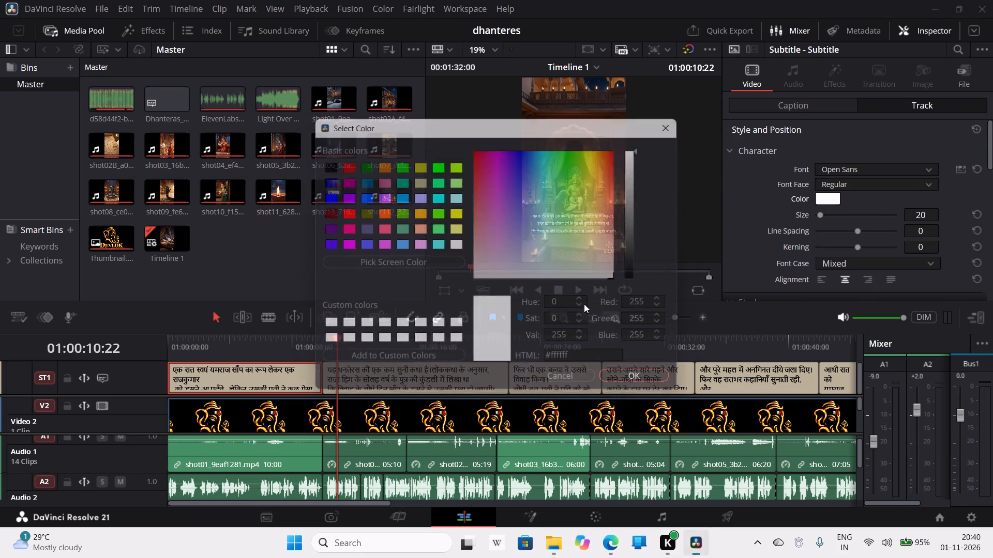
key("ctrl+f")
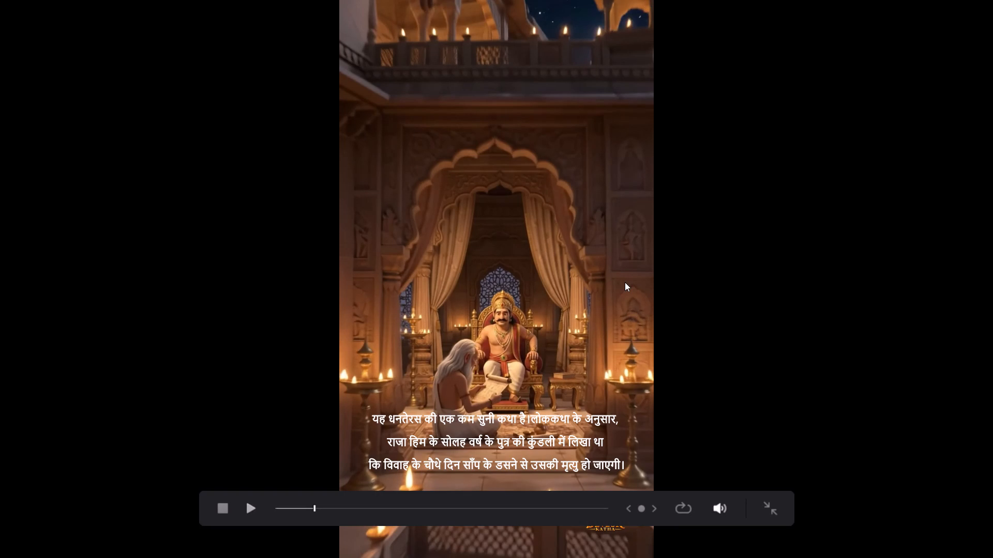
key("ctrl+f")
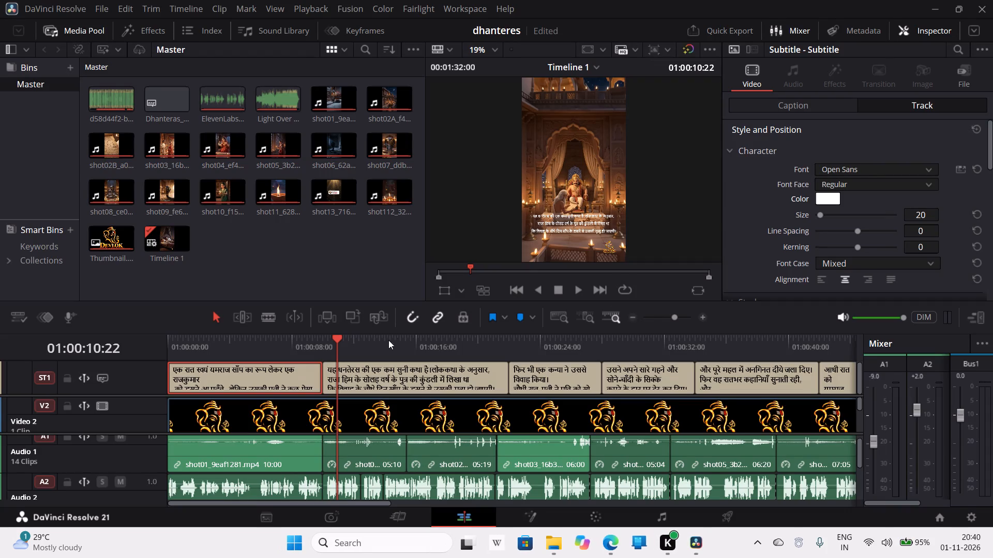
Scrub through the second caption into the third, and check the second caption full screen at 01:00:13:22.
left_click_drag(332, 348, 439, 362)
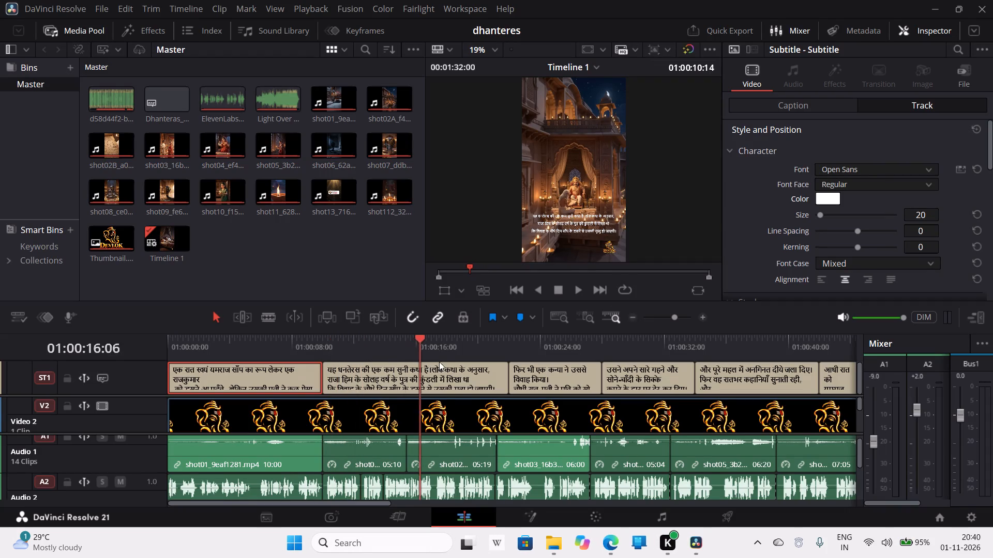
left_click_drag(439, 362, 515, 374)
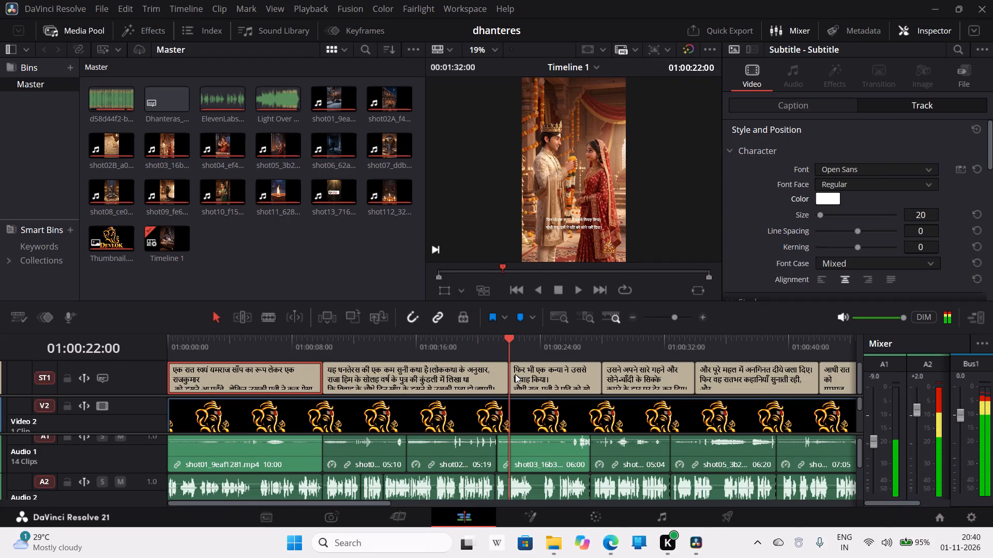
left_click_drag(515, 374, 377, 360)
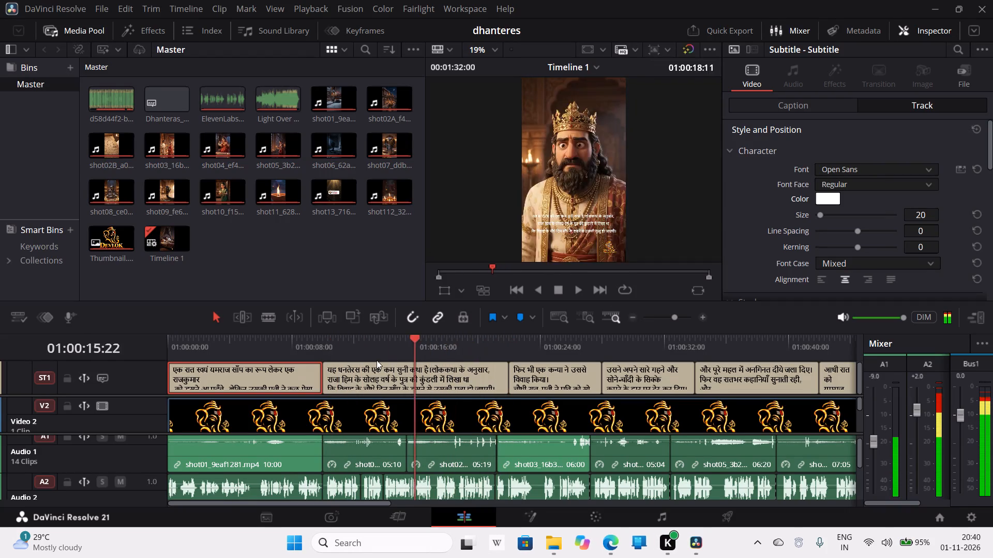
left_click_drag(377, 360, 380, 368)
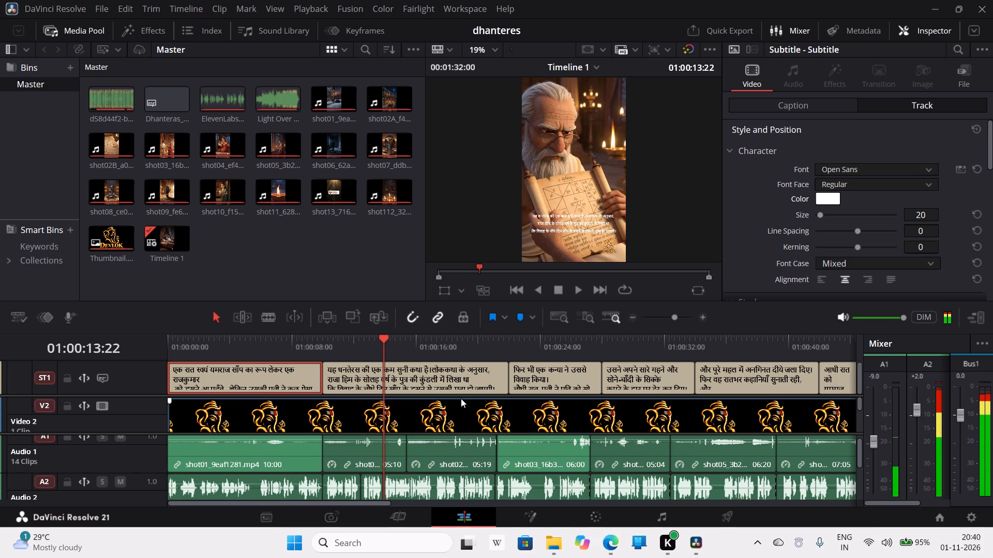
left_click(467, 381)
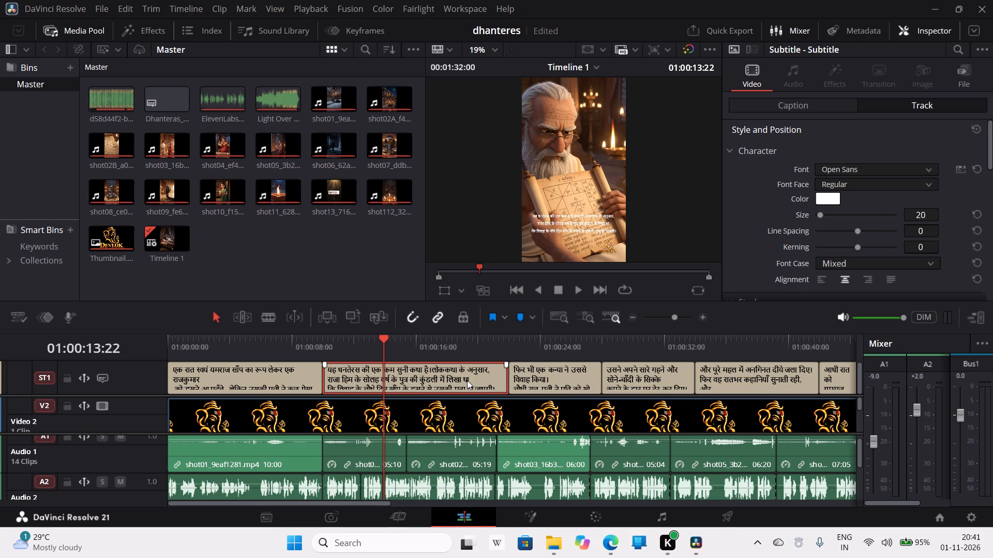
left_click(280, 381)
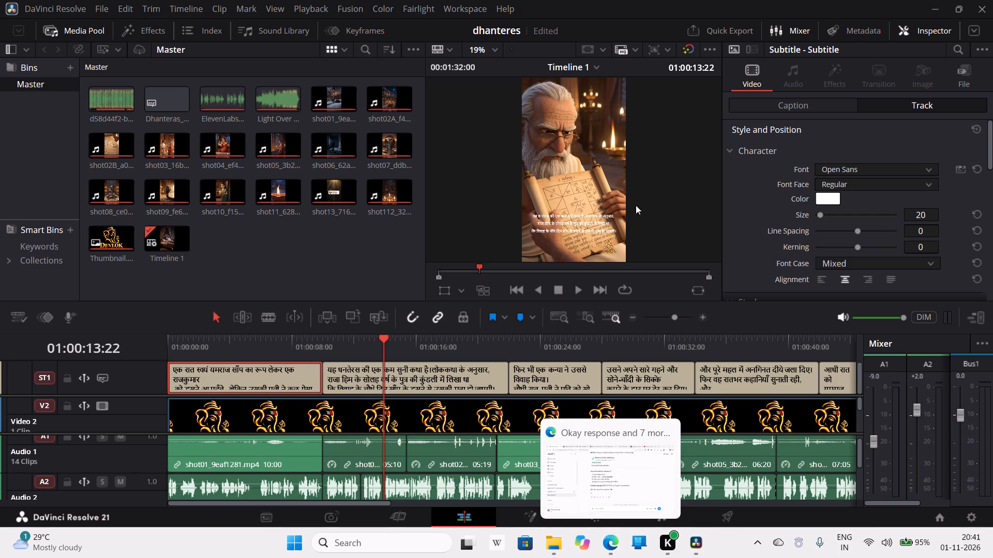
key("ctrl+f")
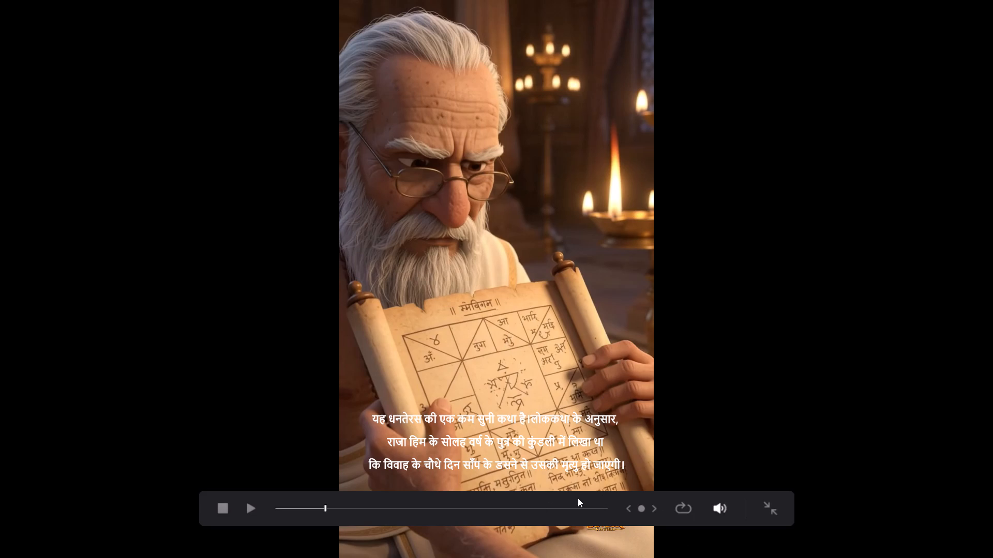
key("ctrl+f")
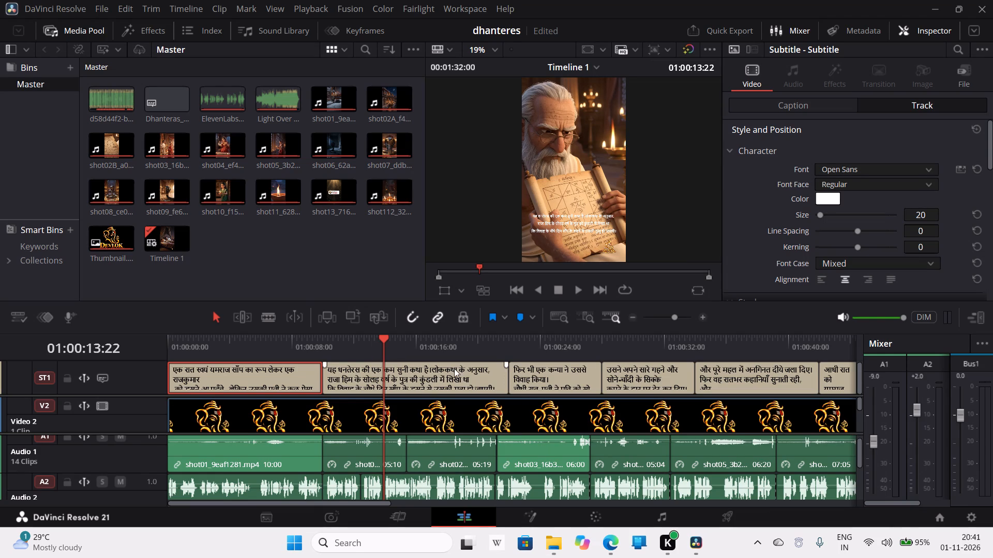
Trim the second caption's end to the start of the shot03 clip and move the third caption earlier to follow directly.
left_click(455, 370)
left_click_drag(504, 380, 503, 380)
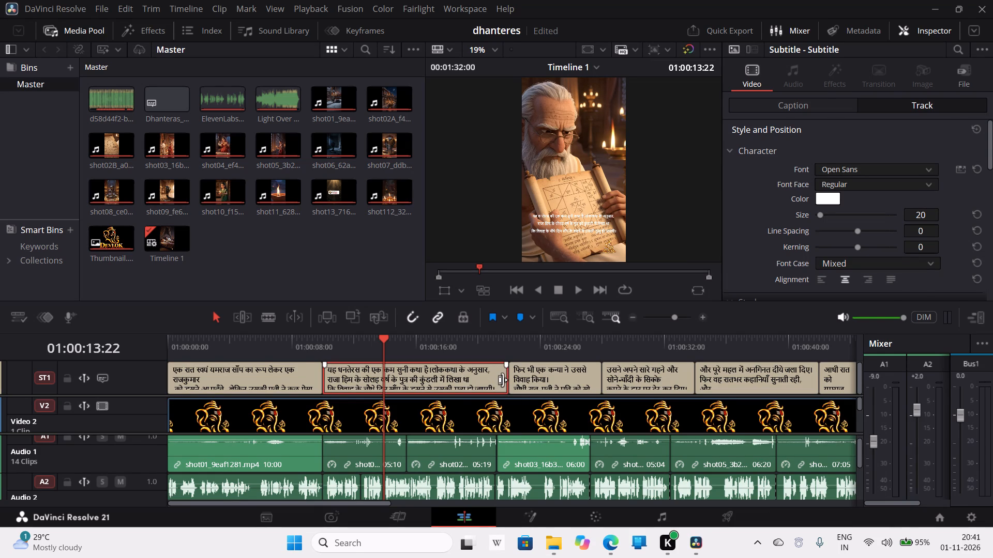
left_click_drag(503, 380, 494, 379)
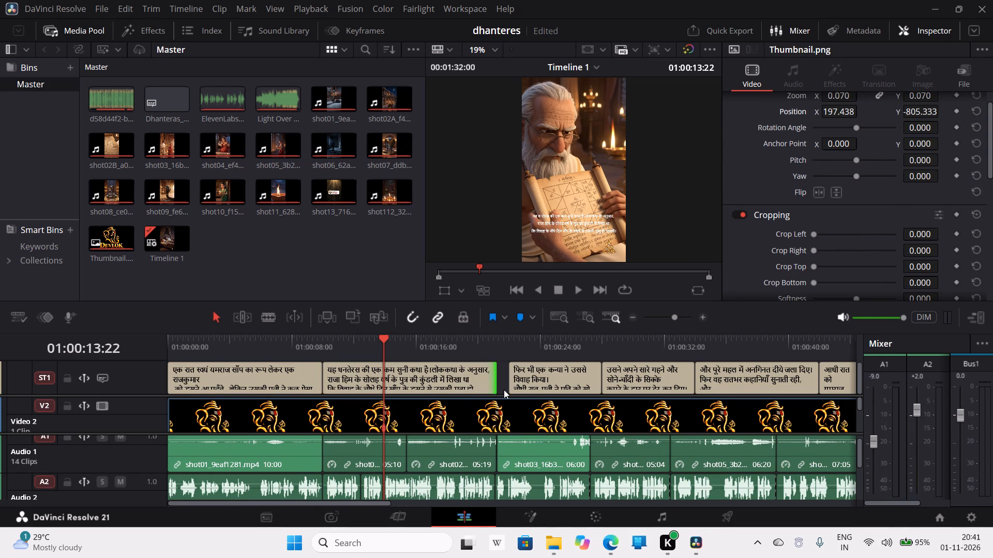
left_click_drag(534, 380, 524, 380)
Move the fourth caption to start at 01:00:27:06 and trim its end to 01:00:32:10, matching the shot04 clip.
left_click_drag(637, 378, 626, 378)
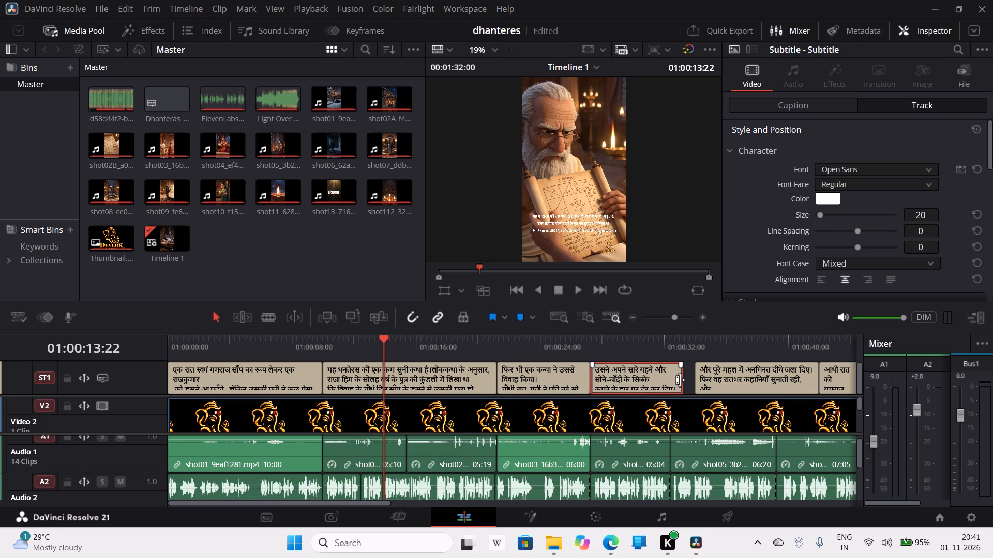
left_click_drag(679, 379, 677, 379)
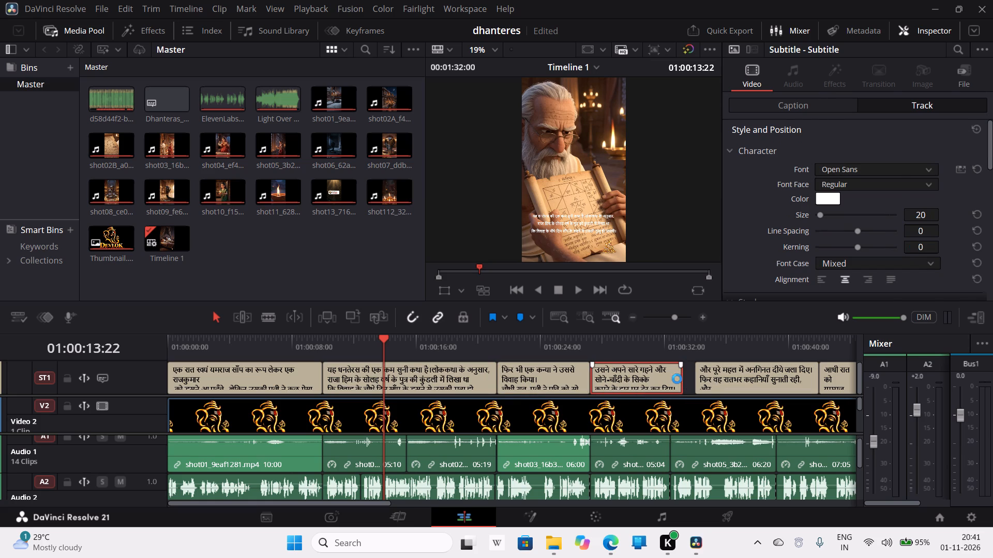
left_click_drag(677, 379, 669, 377)
left_click(681, 386)
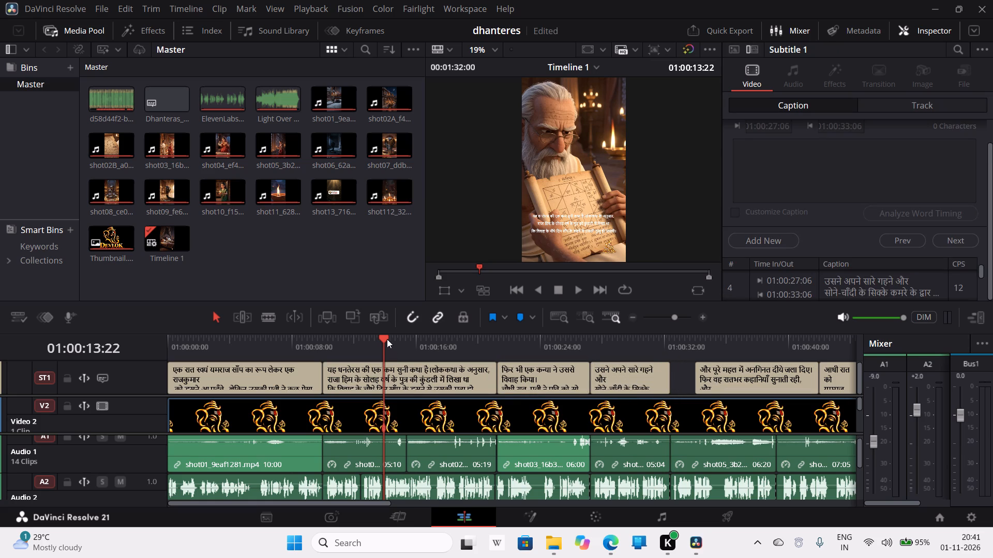
Move the fifth caption to start at 01:00:32:10 and trim its end to the end of the shot05 clip.
left_click_drag(387, 339, 530, 361)
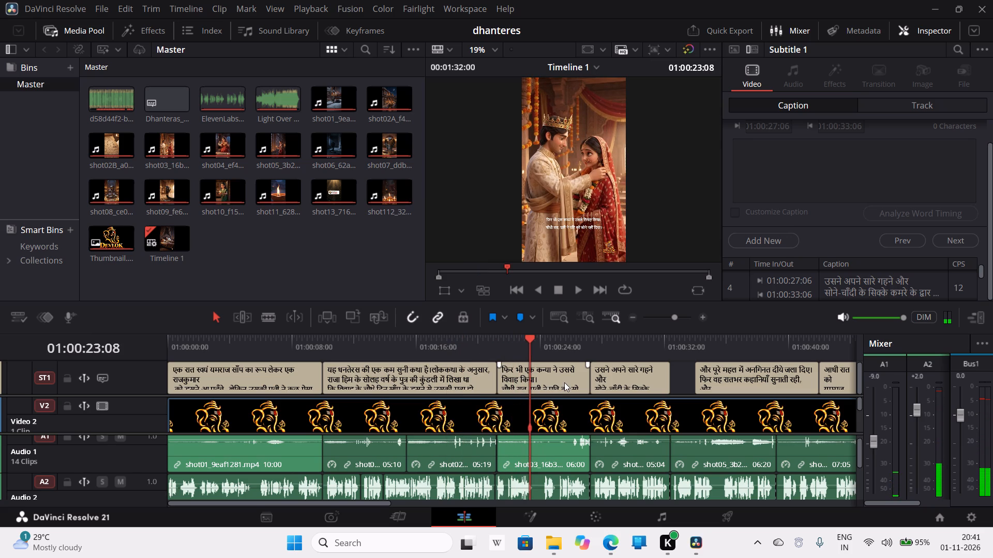
left_click_drag(536, 358, 613, 365)
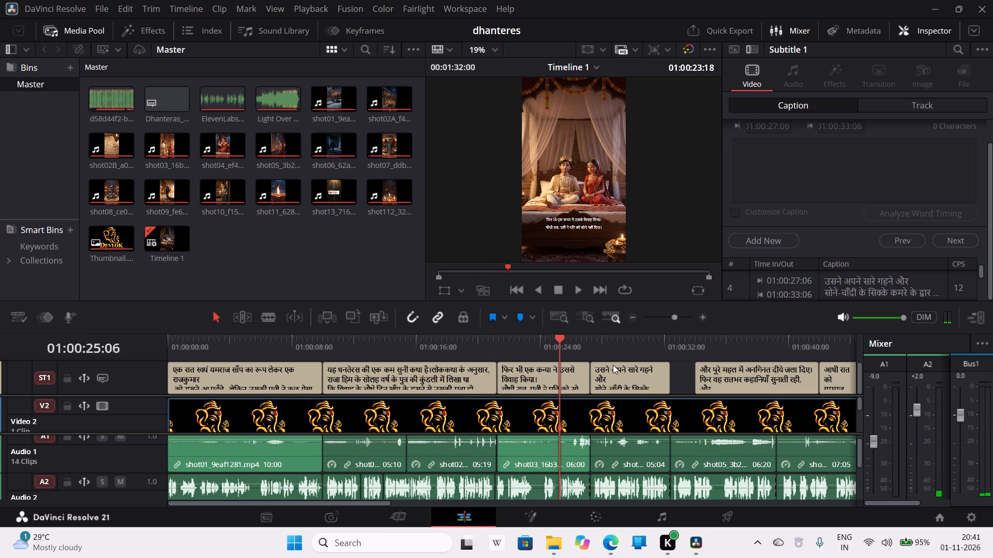
left_click_drag(613, 365, 623, 365)
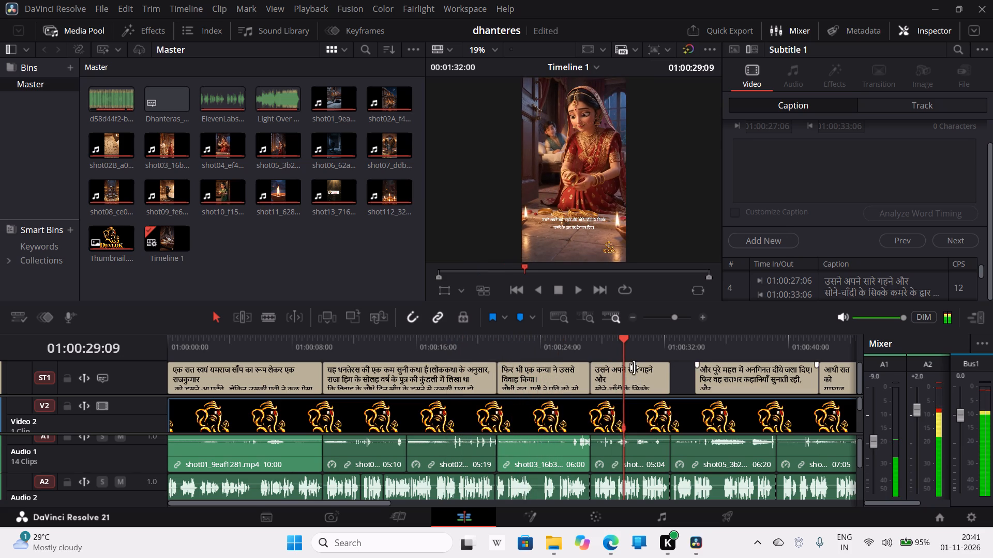
left_click_drag(621, 344, 690, 356)
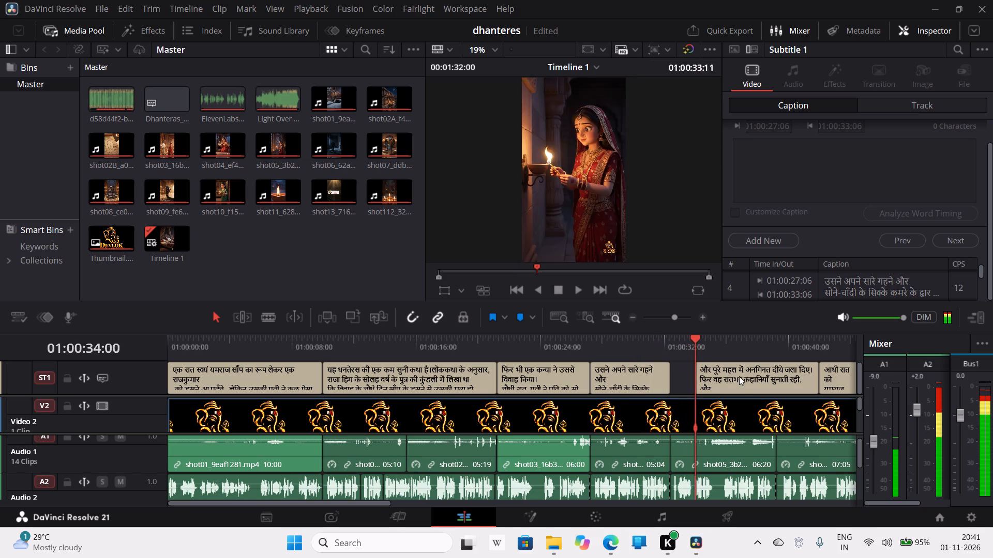
left_click_drag(743, 382, 717, 385)
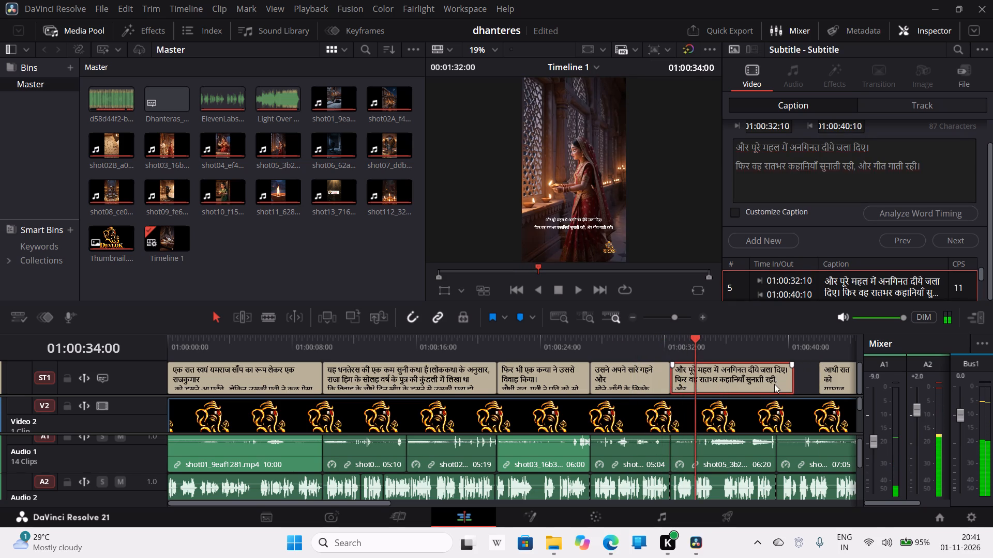
left_click(775, 384)
left_click_drag(789, 383, 779, 386)
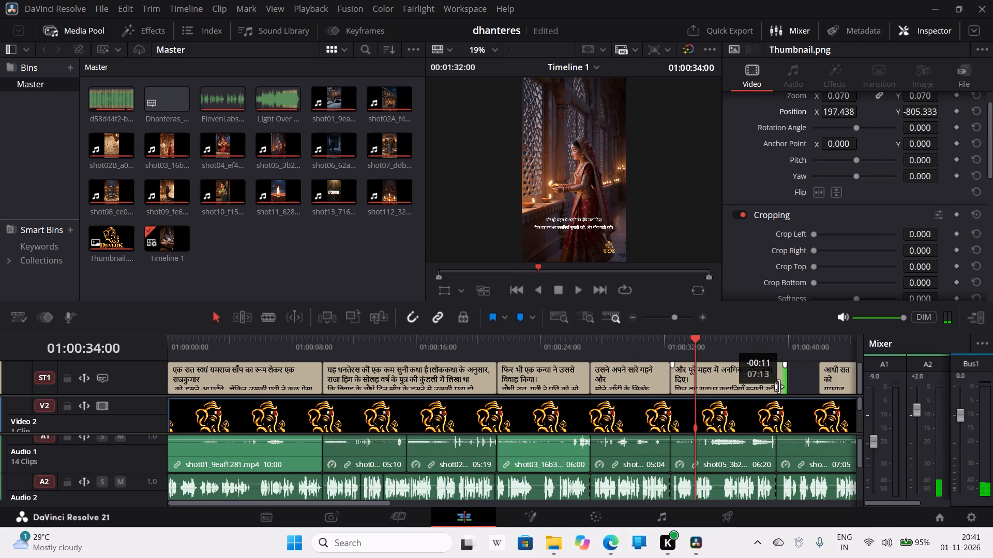
left_click_drag(779, 386, 776, 386)
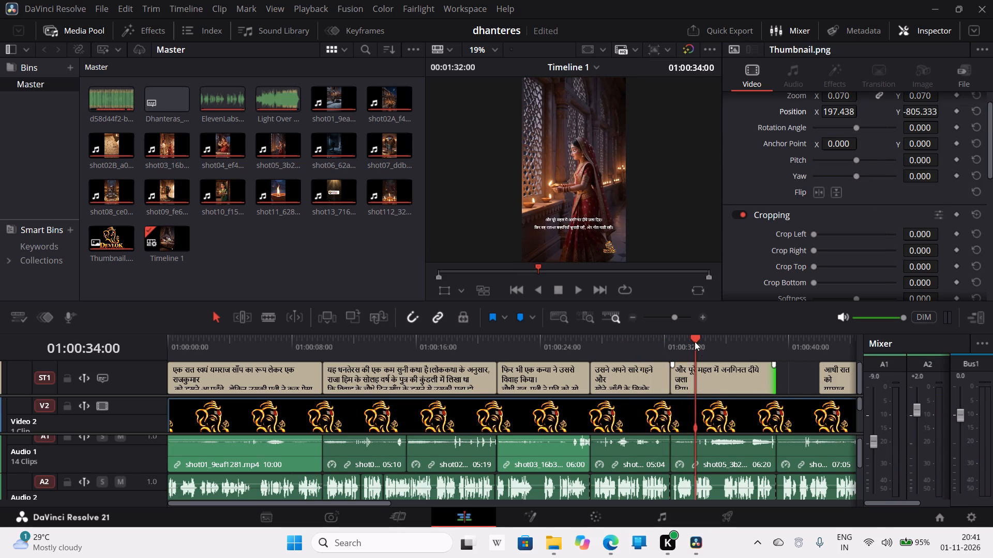
Move the sixth caption to start at 01:00:39:06 and trim its end to the end of the shot06 clip.
left_click_drag(695, 342, 837, 364)
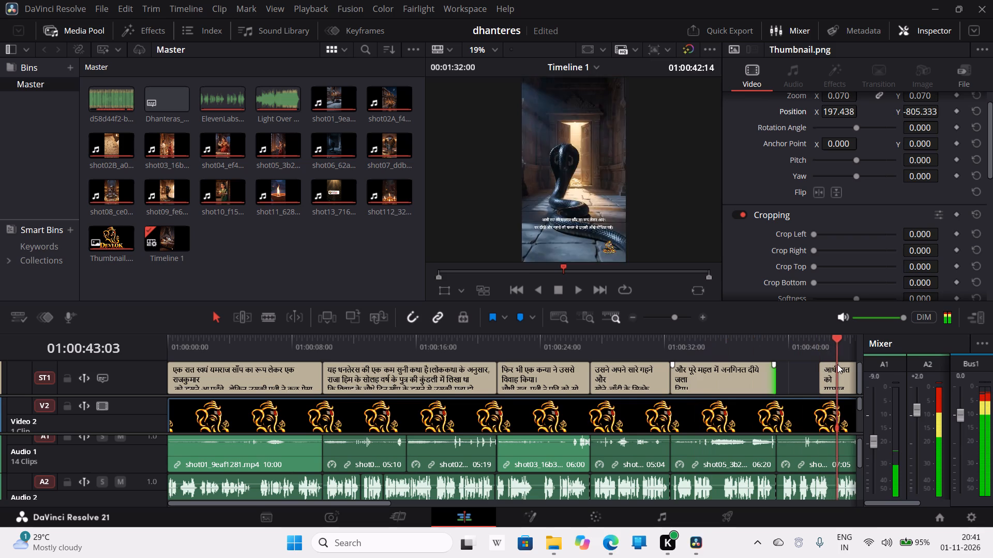
left_click_drag(837, 364, 845, 365)
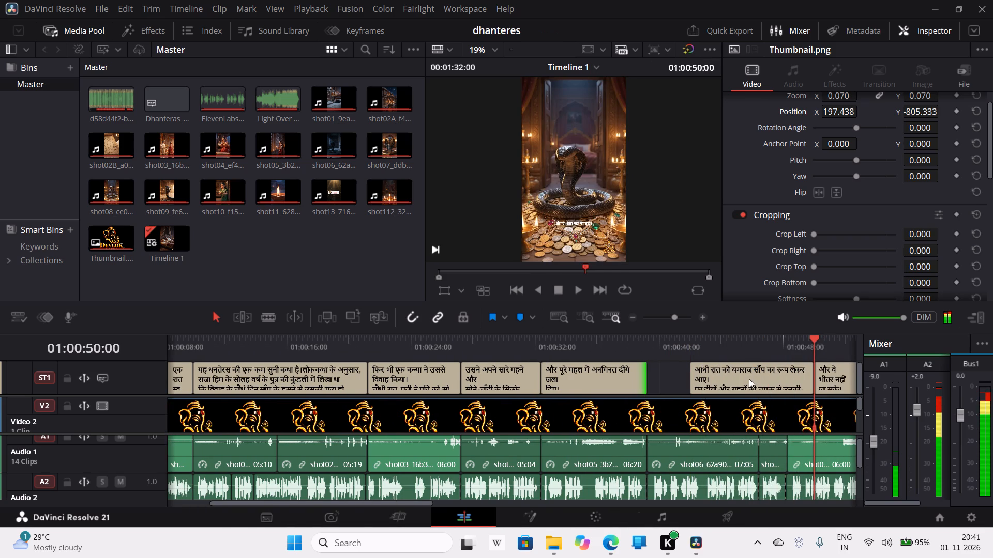
left_click_drag(749, 379, 705, 381)
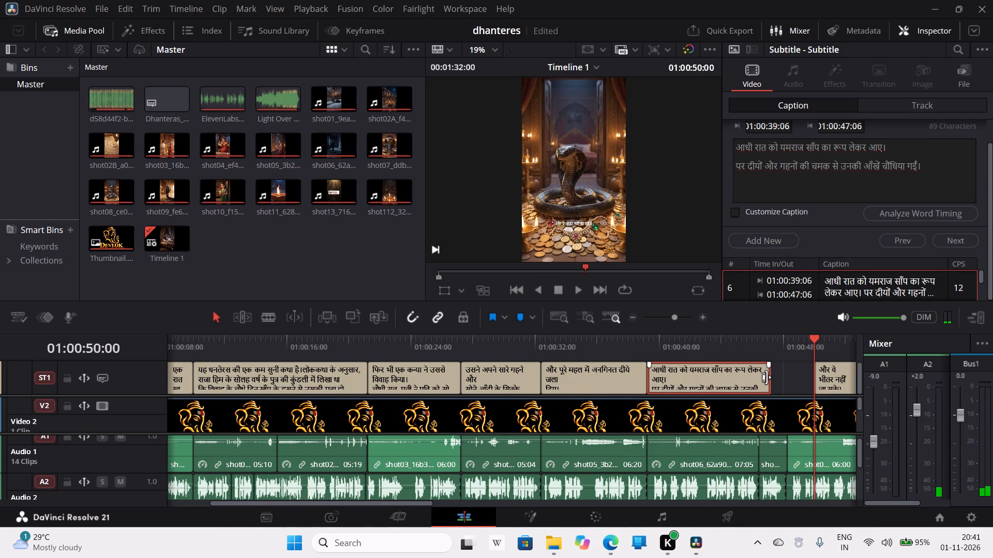
left_click_drag(766, 377, 760, 379)
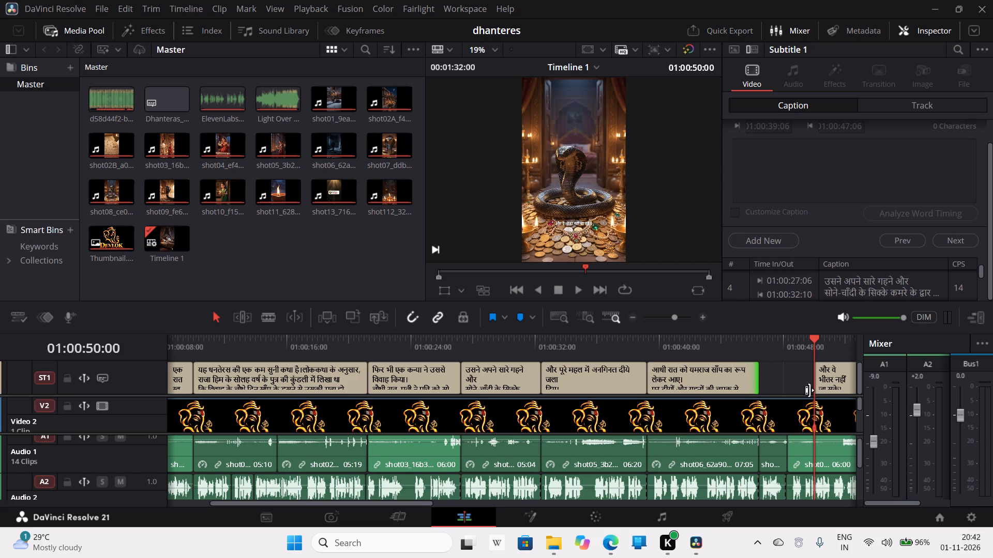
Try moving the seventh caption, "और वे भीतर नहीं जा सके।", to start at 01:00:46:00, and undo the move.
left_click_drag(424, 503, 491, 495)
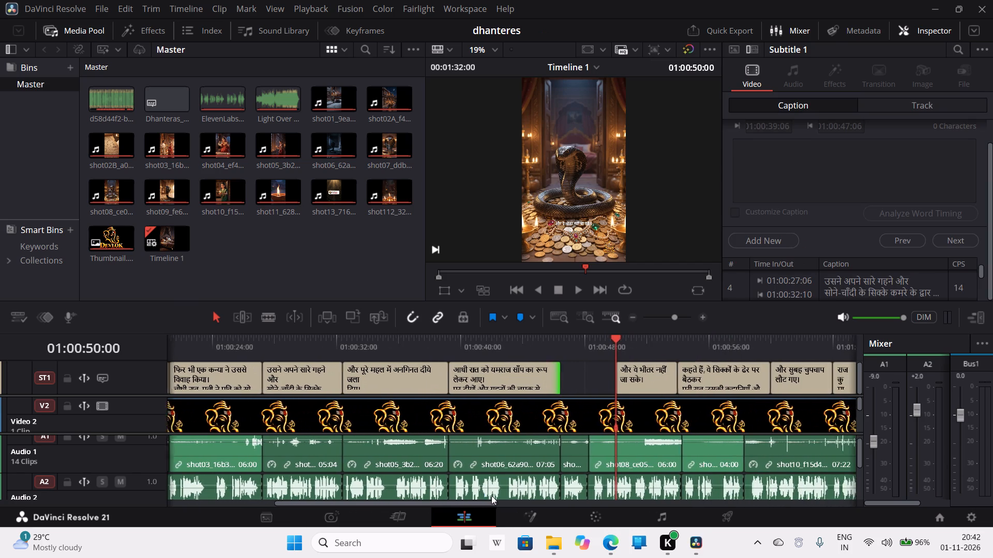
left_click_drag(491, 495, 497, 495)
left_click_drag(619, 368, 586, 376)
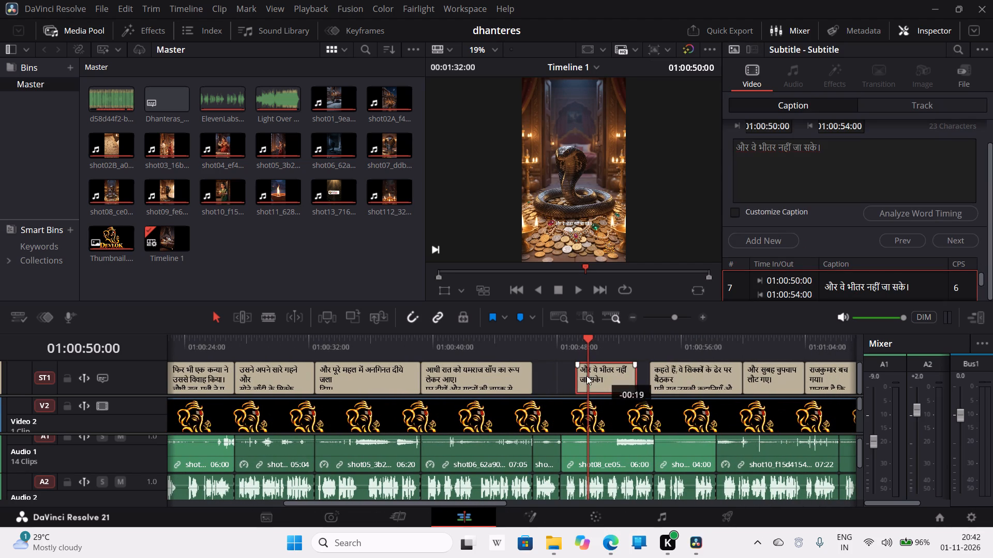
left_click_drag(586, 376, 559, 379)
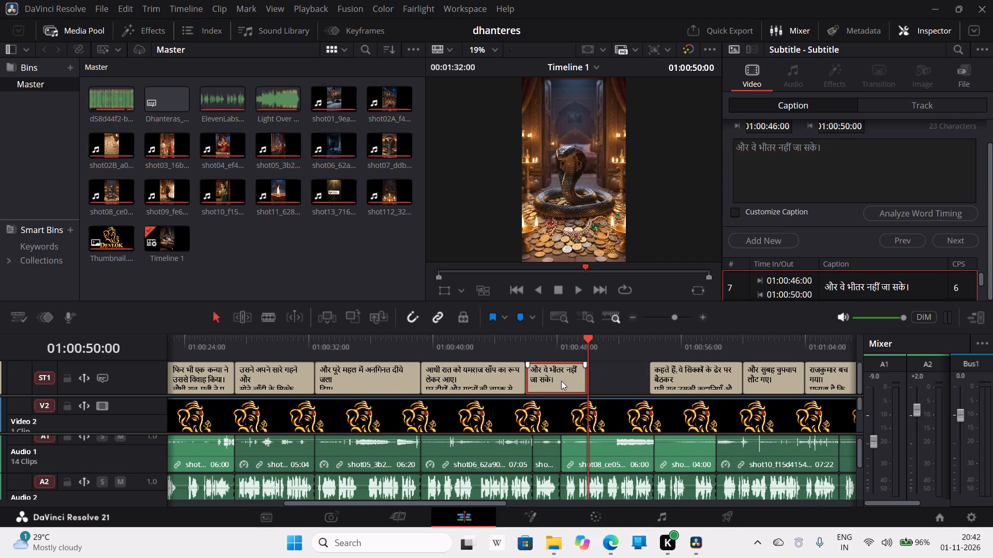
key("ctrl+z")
Move the seventh caption to start at 01:00:46:11, directly after the sixth caption.
left_click_drag(607, 384, 589, 389)
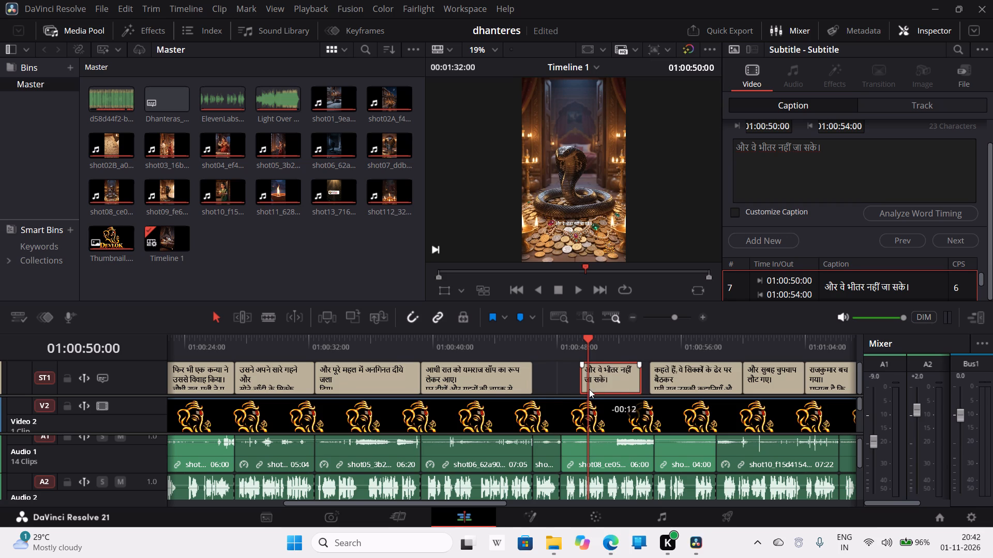
left_click_drag(589, 389, 563, 394)
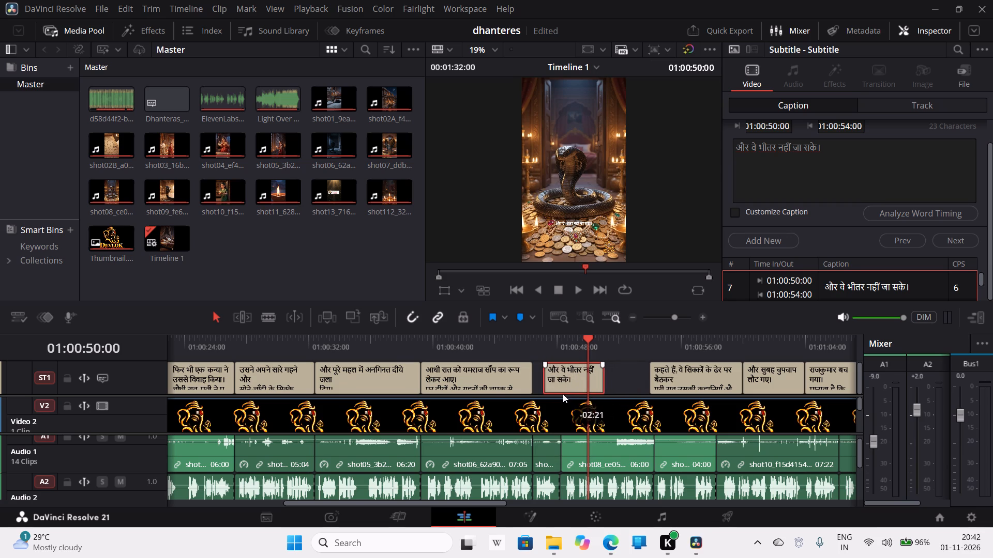
left_click_drag(563, 394, 559, 391)
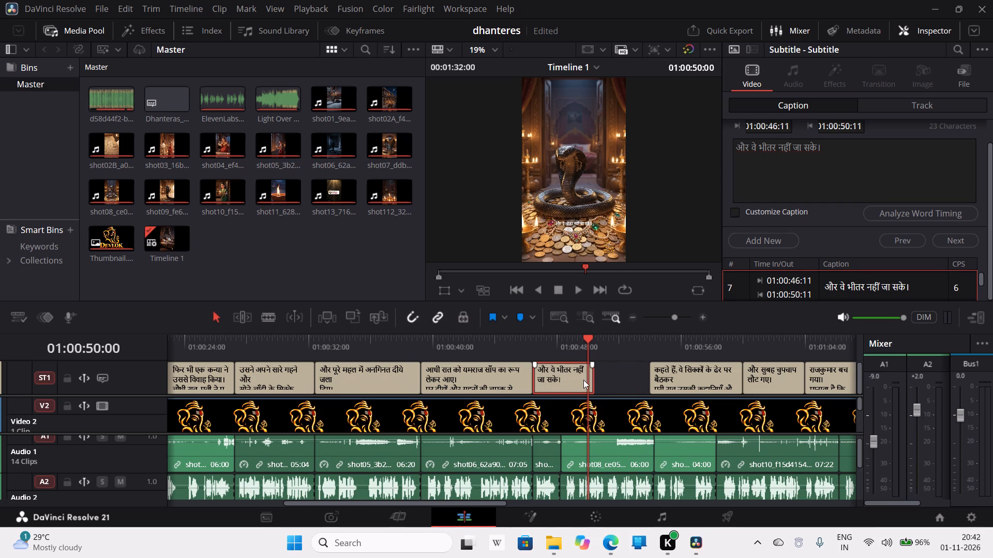
Trim the seventh caption's end back to 01:00:48:07, where the shot08 clip starts.
left_click_drag(590, 382, 570, 382)
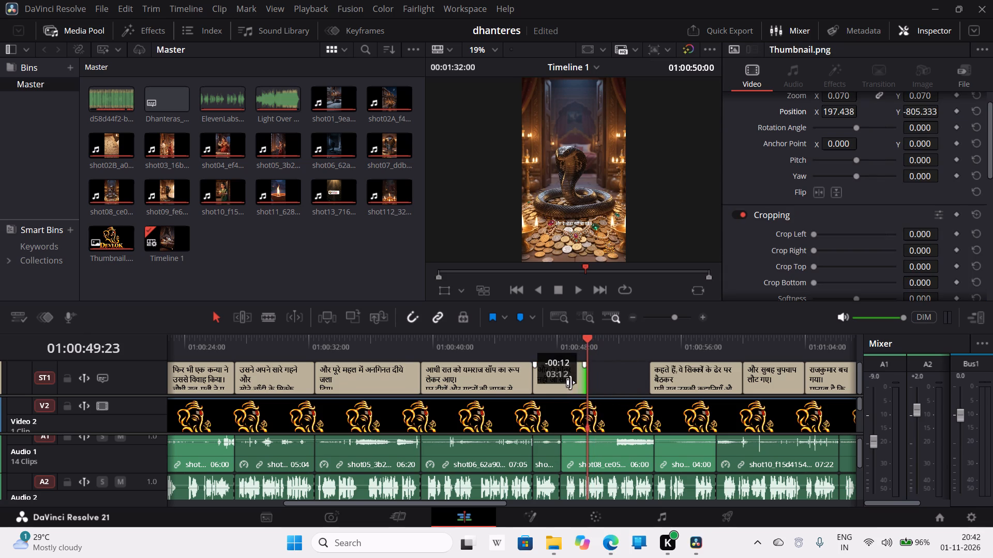
left_click_drag(570, 382, 559, 382)
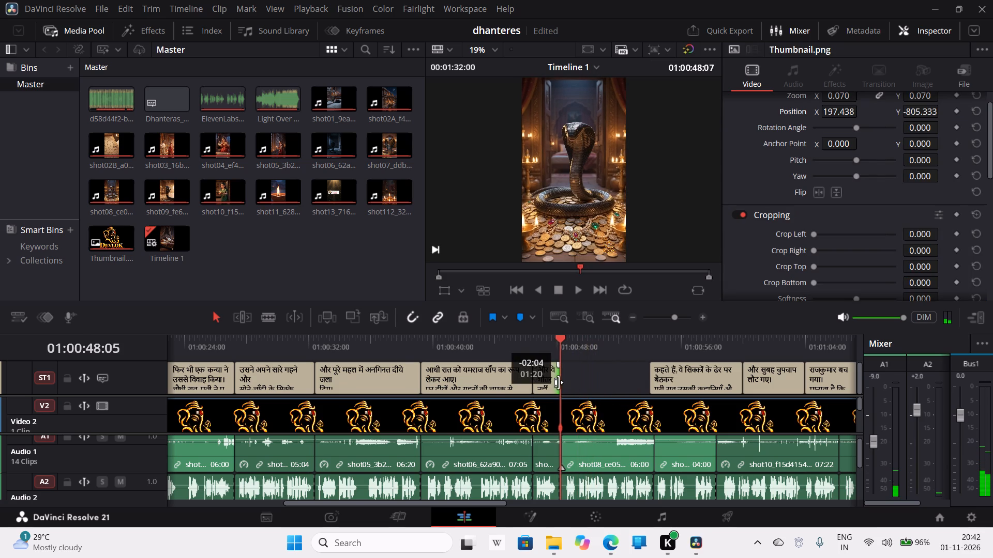
left_click(598, 373)
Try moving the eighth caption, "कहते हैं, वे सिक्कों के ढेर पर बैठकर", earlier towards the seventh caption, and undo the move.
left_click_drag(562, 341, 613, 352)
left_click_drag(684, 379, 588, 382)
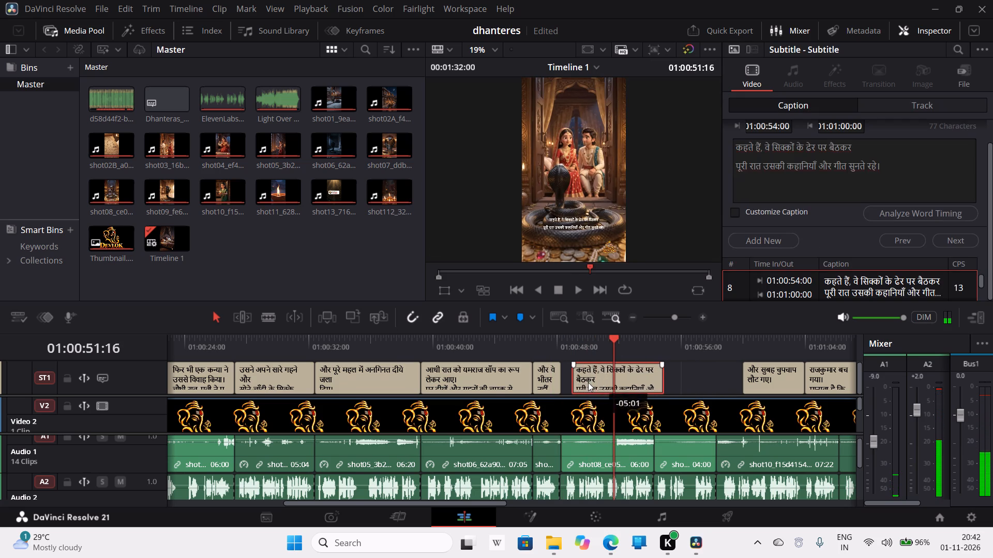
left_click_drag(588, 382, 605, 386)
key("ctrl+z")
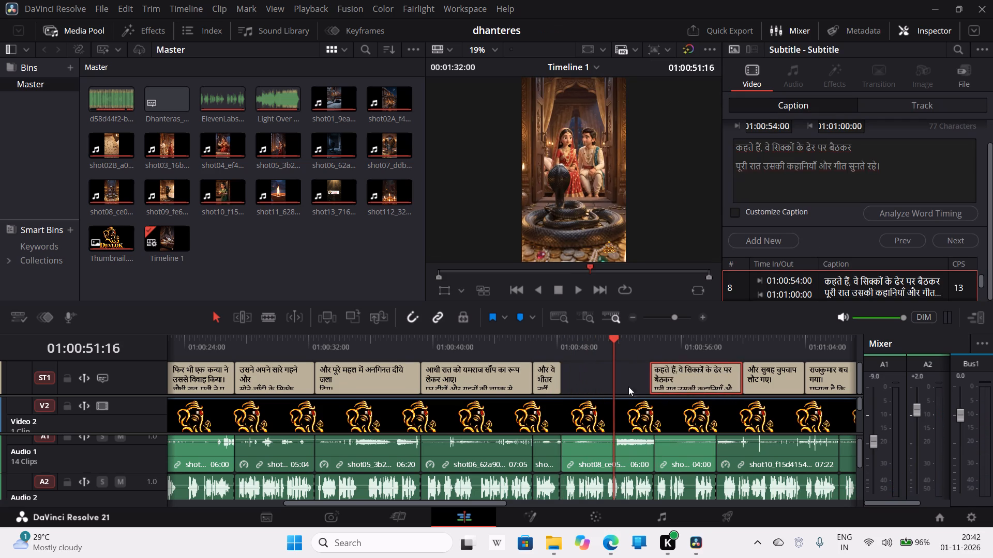
Move the eighth caption to start at 01:00:48:07, directly after the seventh caption.
left_click_drag(693, 376, 610, 382)
left_click(693, 371)
Move the ninth caption, "और सुबह चुपचाप लौट गए।", to start at 01:00:54:07, directly after the eighth caption.
left_click_drag(793, 376, 767, 383)
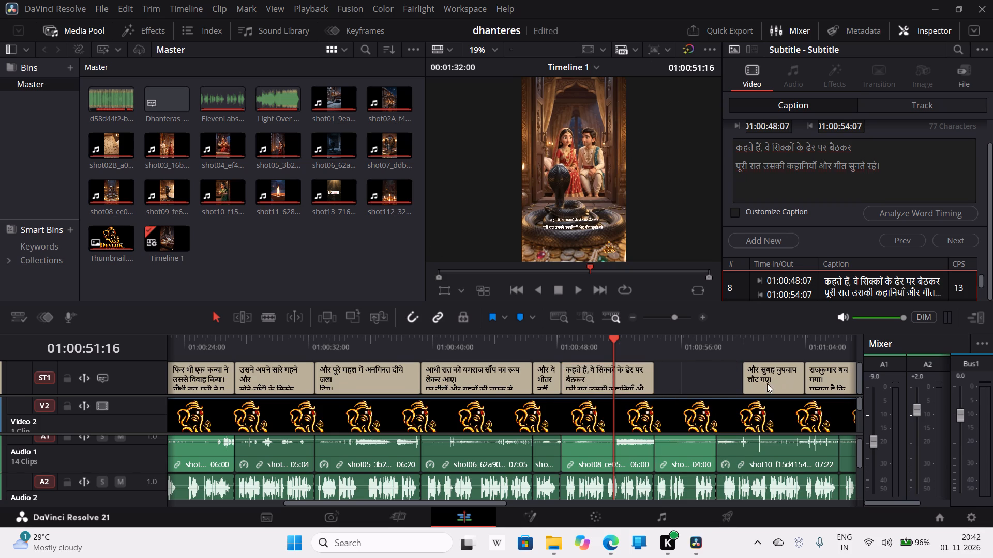
left_click_drag(767, 383, 706, 384)
Move the tenth caption, "राजकुमार बच गया।", to start at 01:00:58:07, directly after the ninth caption.
left_click_drag(833, 379, 752, 381)
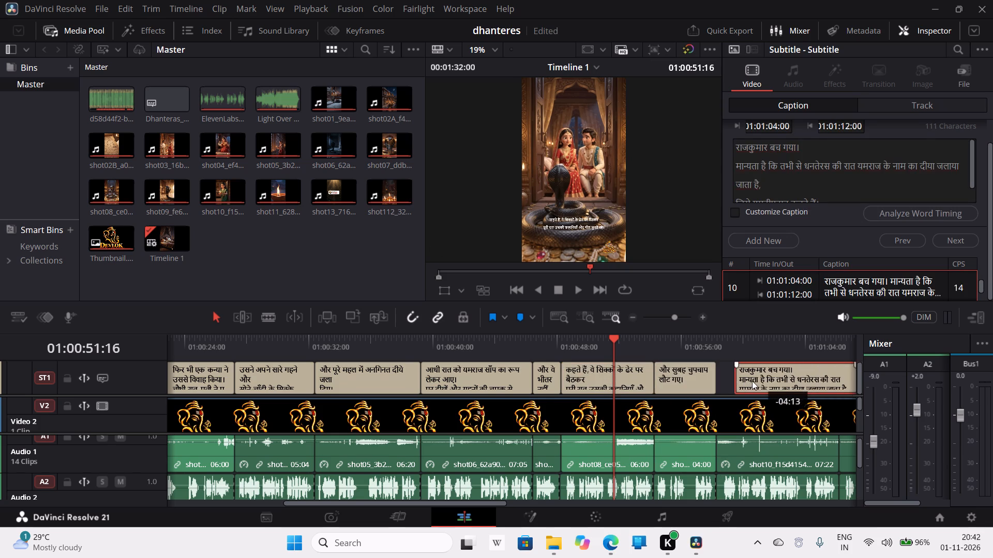
left_click_drag(752, 381, 746, 381)
Move the eleventh caption to start at 01:01:06:07 and trim its end to the end of the shot11 clip.
scroll(763, 384, "left", 1)
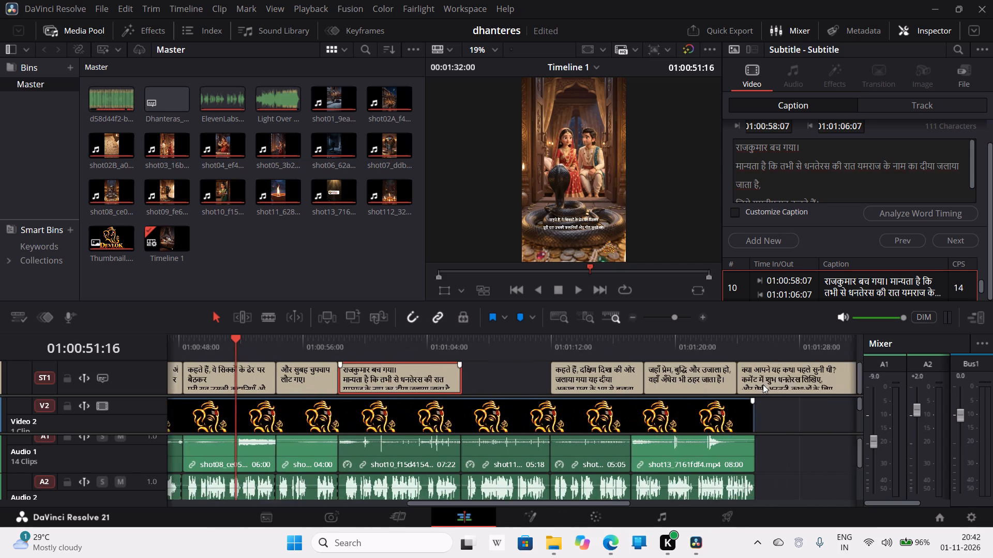
scroll(763, 384, "left", 1)
left_click_drag(549, 378, 474, 379)
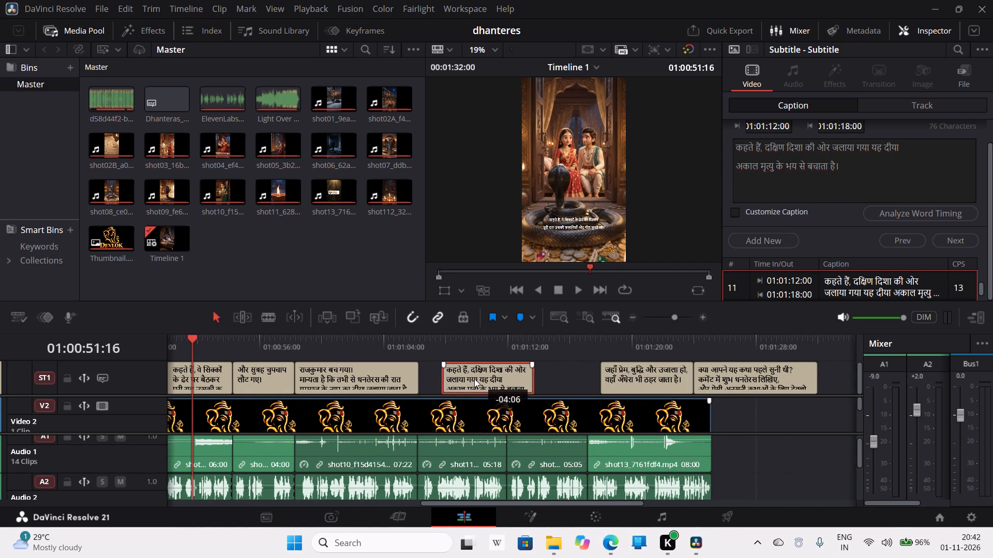
left_click_drag(474, 379, 468, 380)
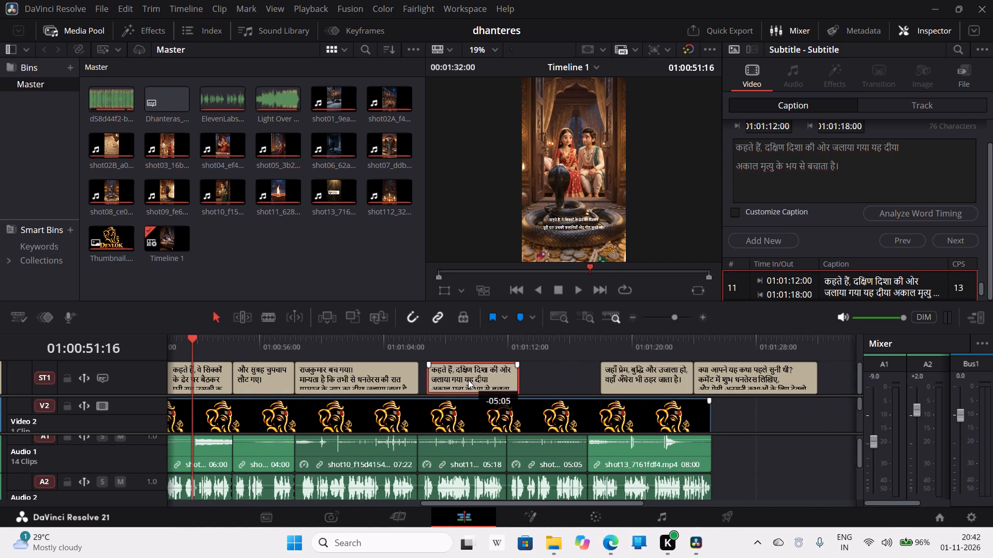
left_click_drag(468, 380, 466, 380)
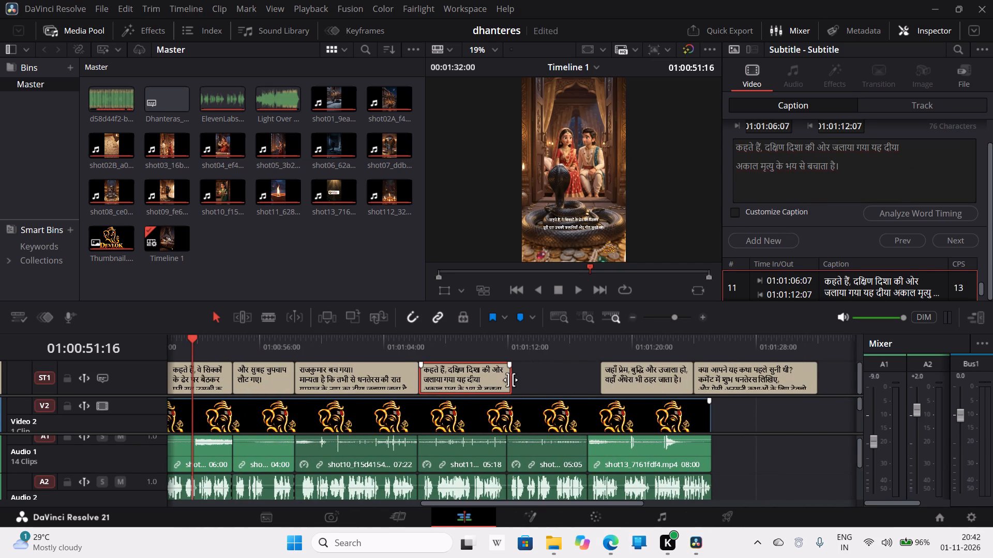
left_click(507, 379)
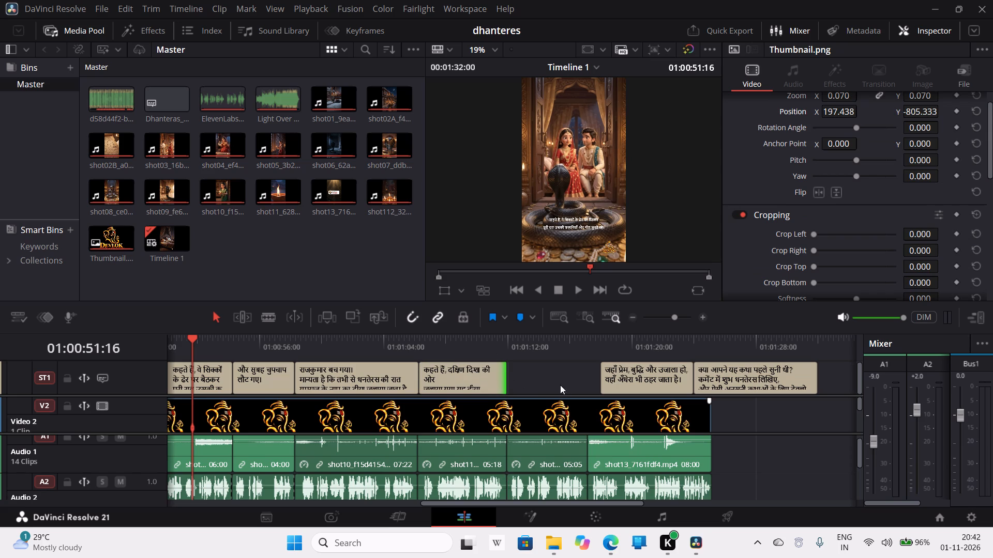
Move the twelfth caption to start at 01:01:11:23 and trim its end to where the shot13 clip starts.
left_click_drag(652, 379, 564, 378)
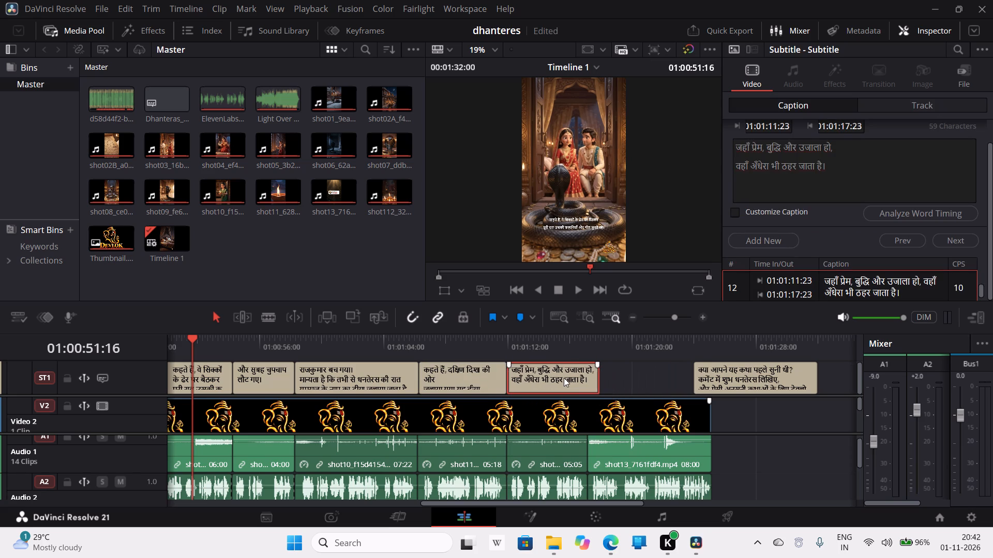
left_click(599, 380)
left_click(570, 390)
left_click_drag(593, 382, 586, 380)
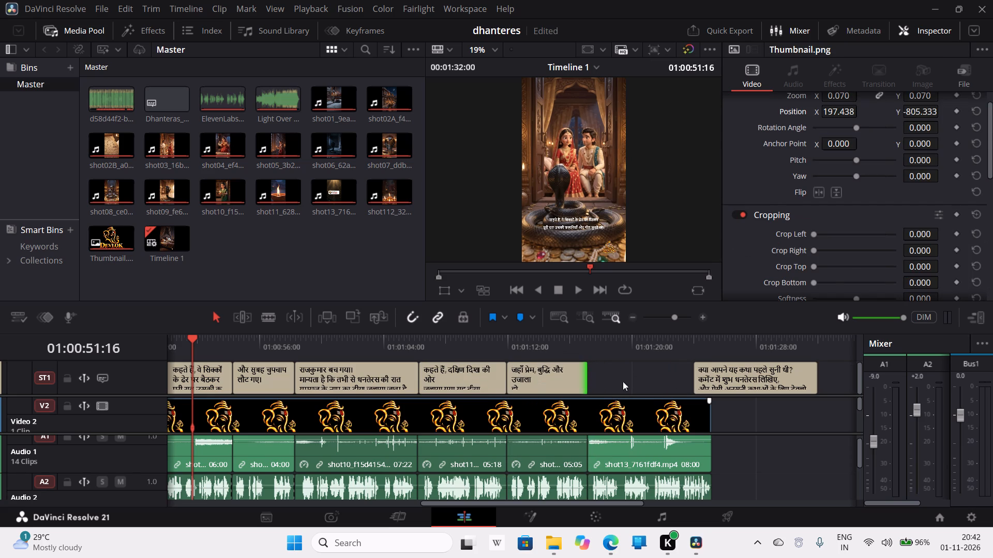
Move the thirteenth caption to start at 01:01:17:04, aligned with the shot13 clip.
left_click_drag(754, 376, 649, 378)
left_click(742, 386)
Look through the video and audio tracks to check their clips against the retimed captions.
scroll(744, 386, "down", 3)
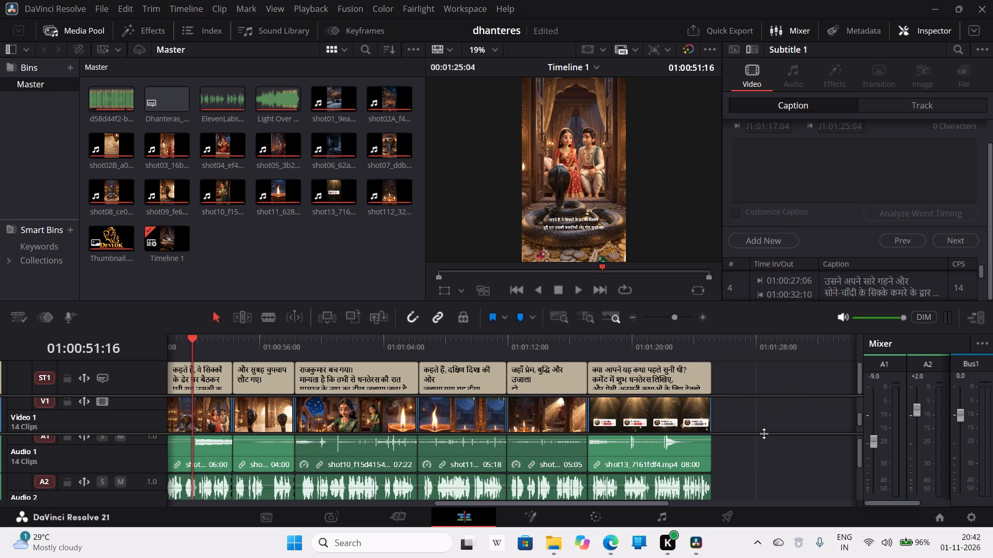
scroll(764, 433, "up", 5)
scroll(771, 430, "down", 10)
scroll(773, 432, "up", 9)
scroll(851, 429, "up", 3)
scroll(844, 426, "down", 6)
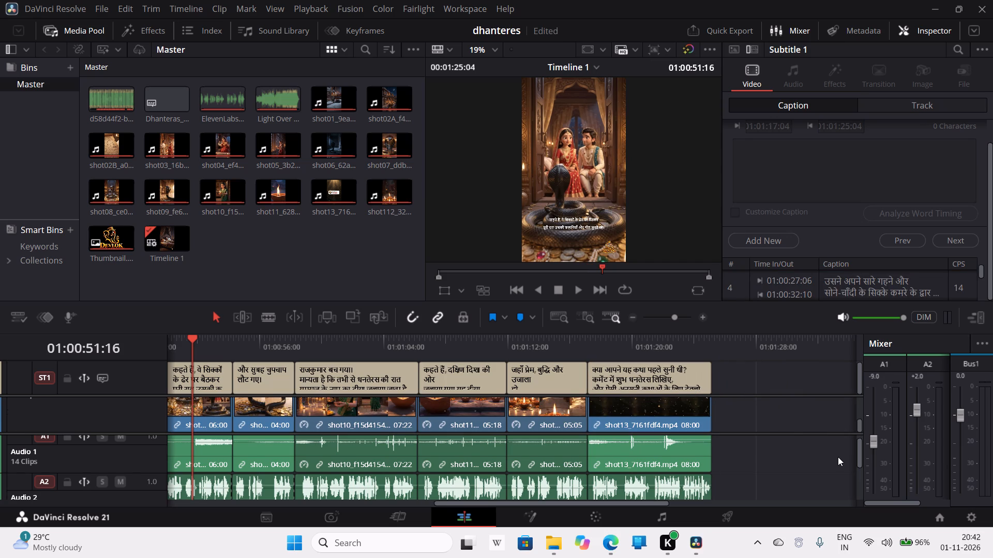
scroll(838, 457, "down", 5)
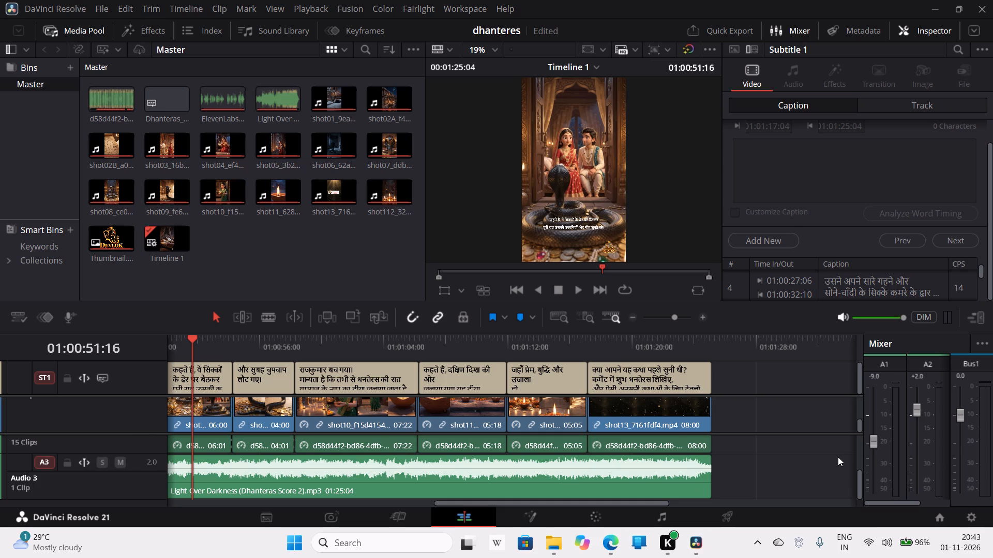
scroll(838, 457, "up", 2)
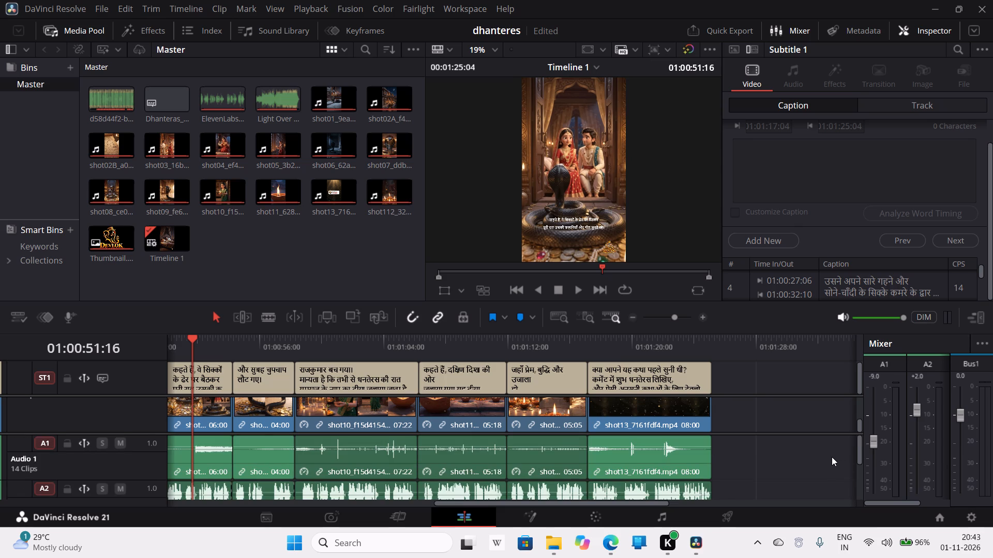
scroll(825, 457, "up", 4)
scroll(796, 400, "up", 6)
scroll(799, 416, "down", 6)
scroll(799, 416, "up", 2)
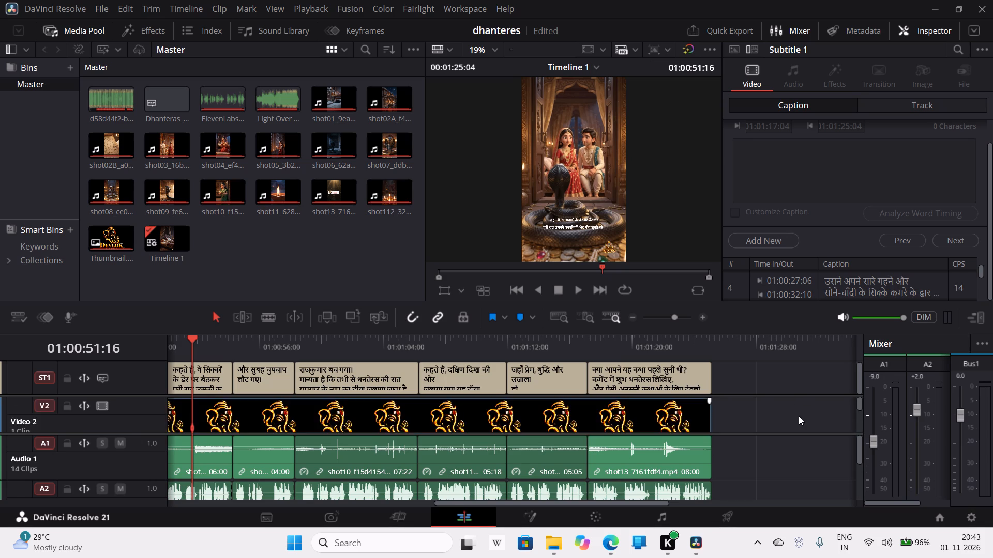
scroll(799, 416, "down", 2)
scroll(799, 416, "up", 5)
scroll(746, 400, "down", 4)
scroll(753, 410, "up", 2)
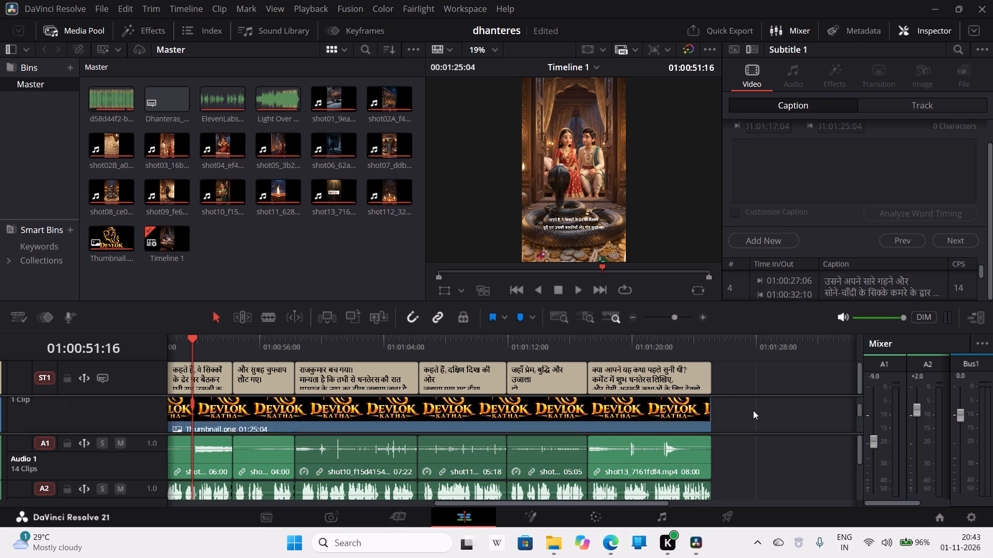
scroll(753, 410, "up", 5)
scroll(770, 389, "down", 4)
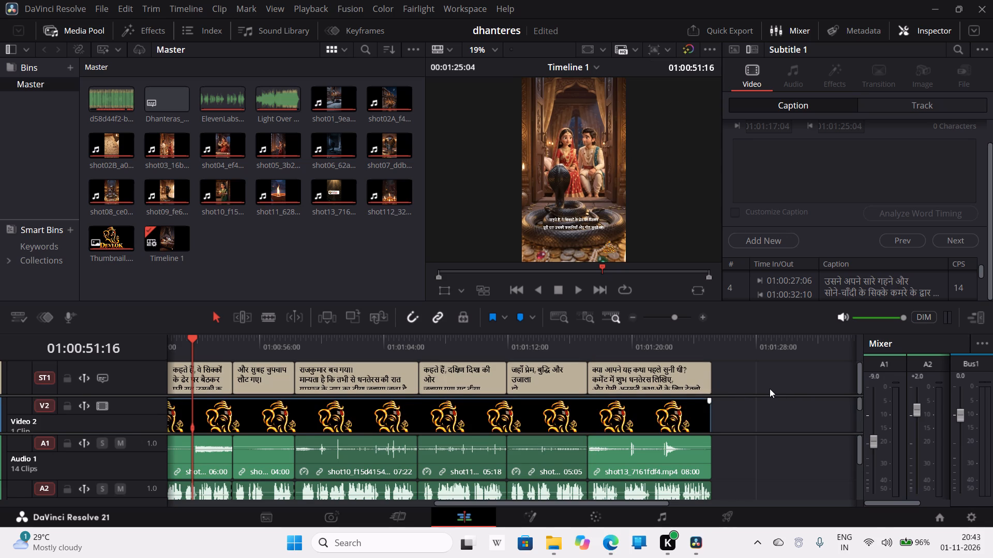
scroll(770, 389, "down", 4)
Move the playhead to the end of the timeline at 01:01:25:04 and open the thirteenth caption's settings.
left_click_drag(189, 337, 200, 338)
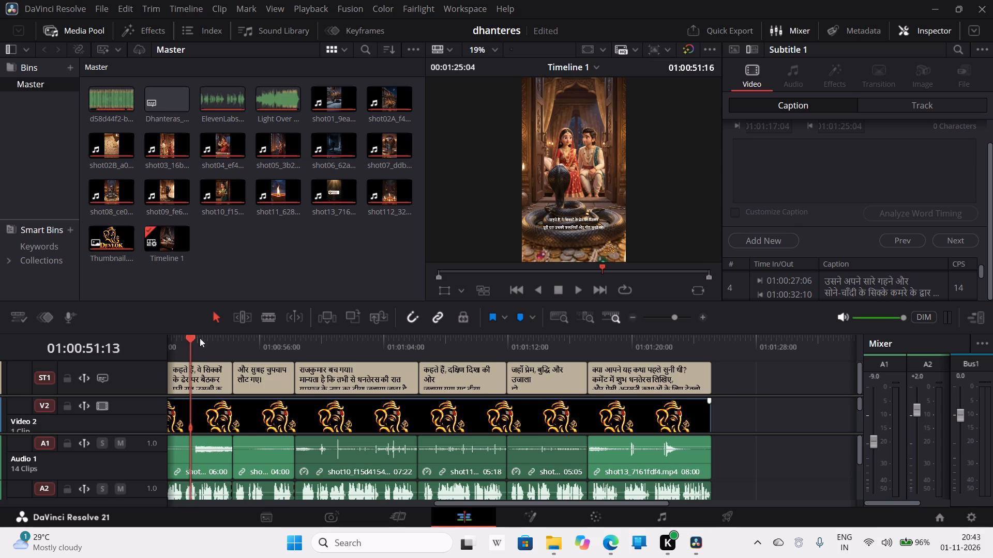
left_click_drag(200, 338, 717, 349)
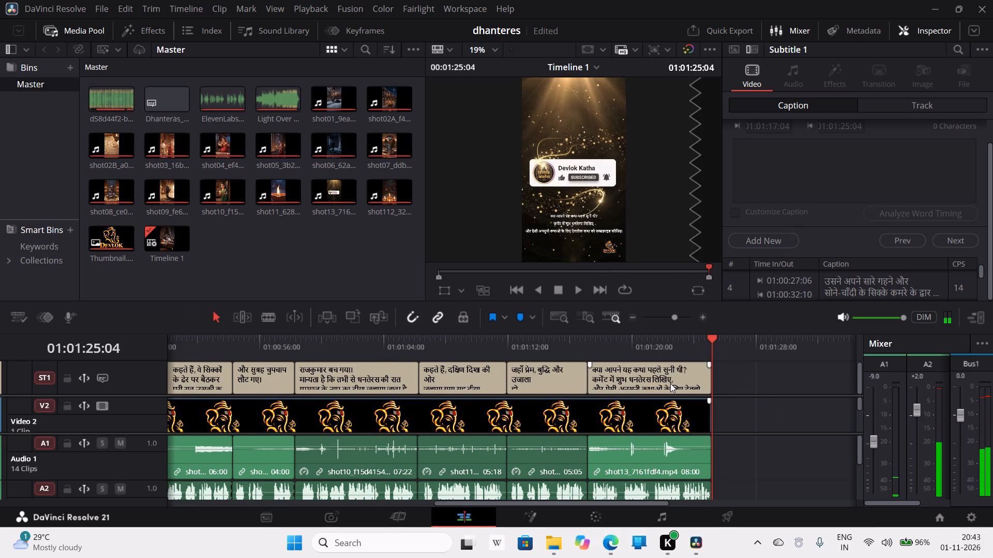
double_click(669, 382)
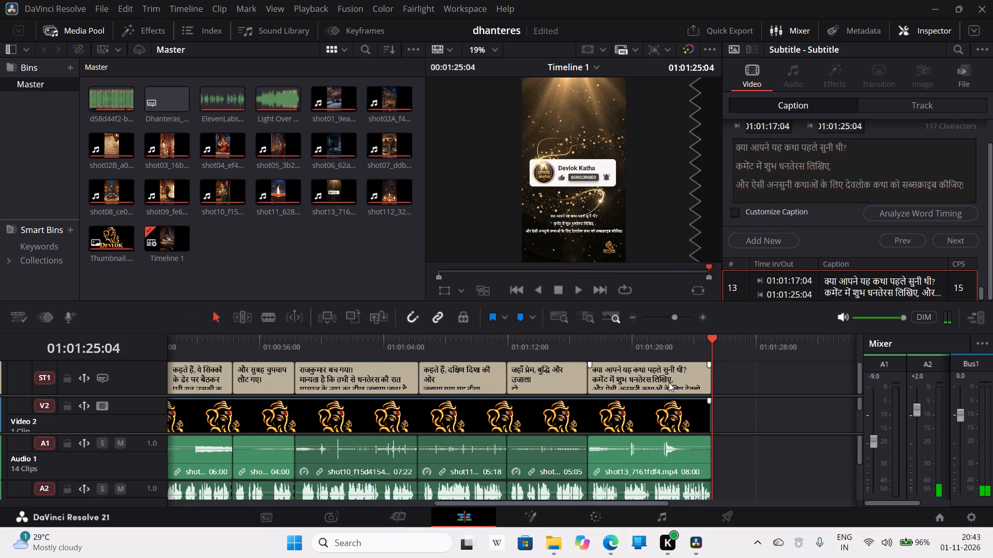
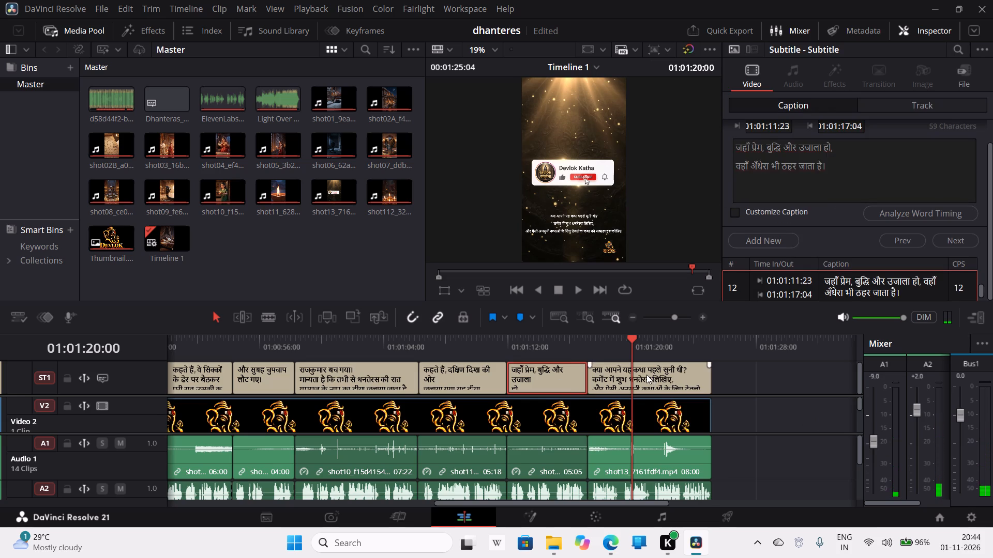
left_click(646, 375)
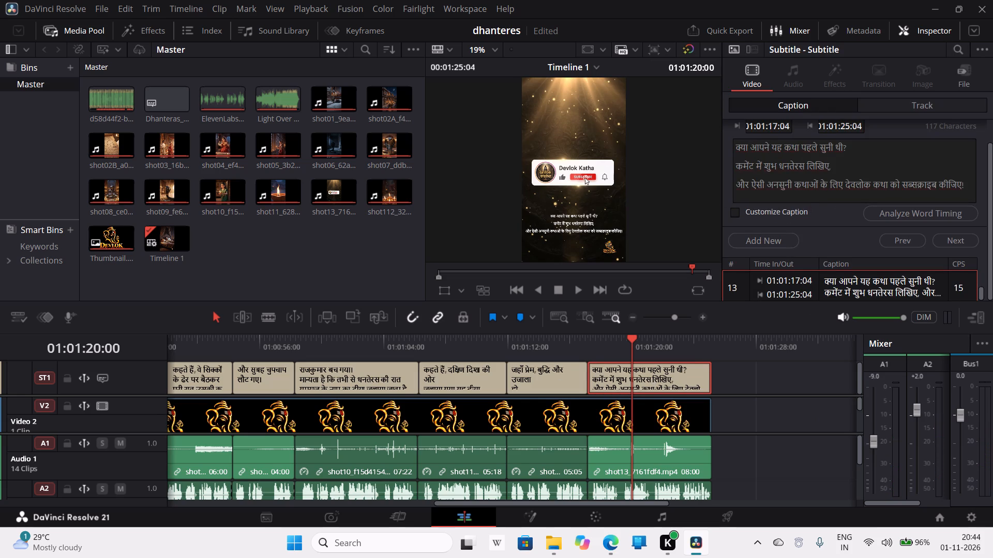
left_click(734, 168)
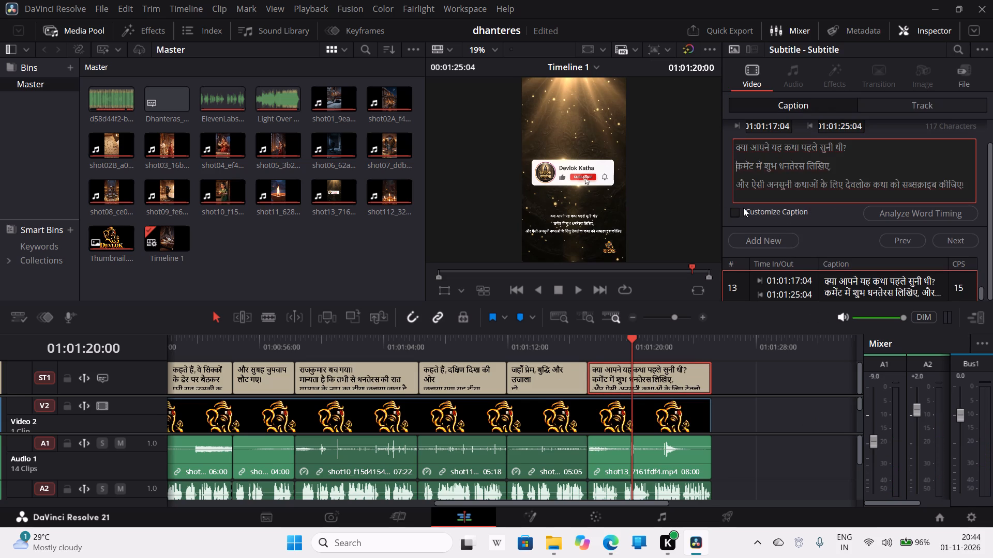
key("BackSpace")
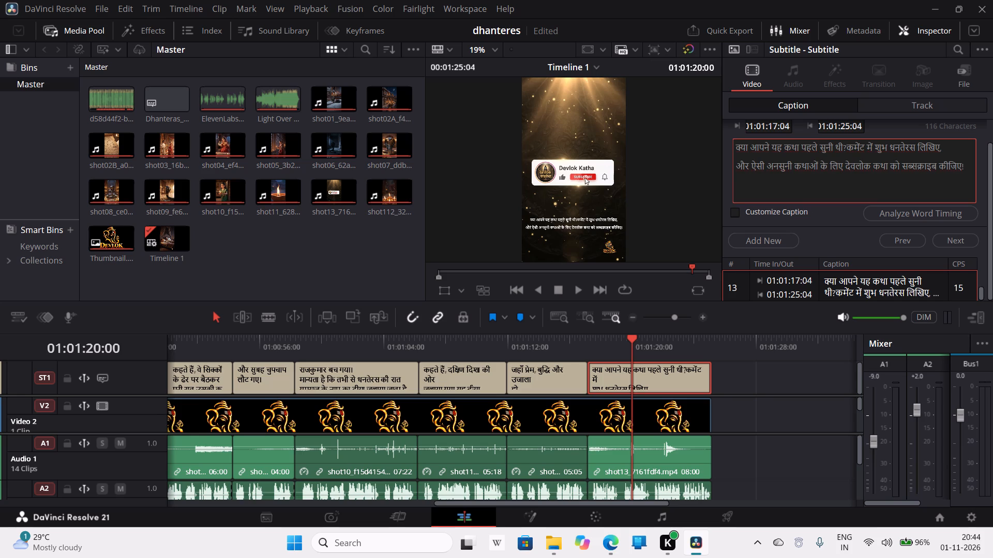
left_click(889, 164)
left_click(874, 147)
key("Return")
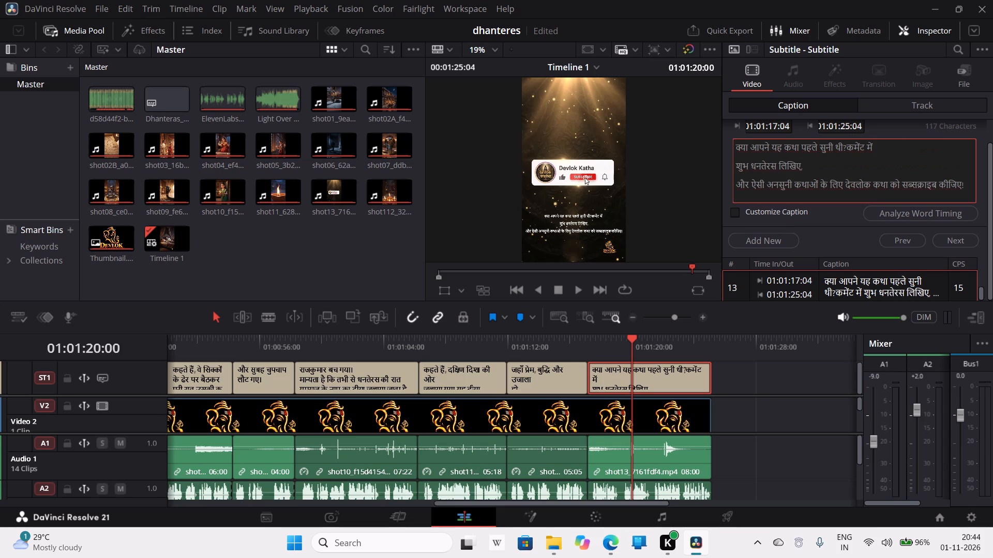
Join the thirteenth caption's last two lines and start a new line at "लिए देवलोक कथा".
left_click(735, 185)
key("BackSpace")
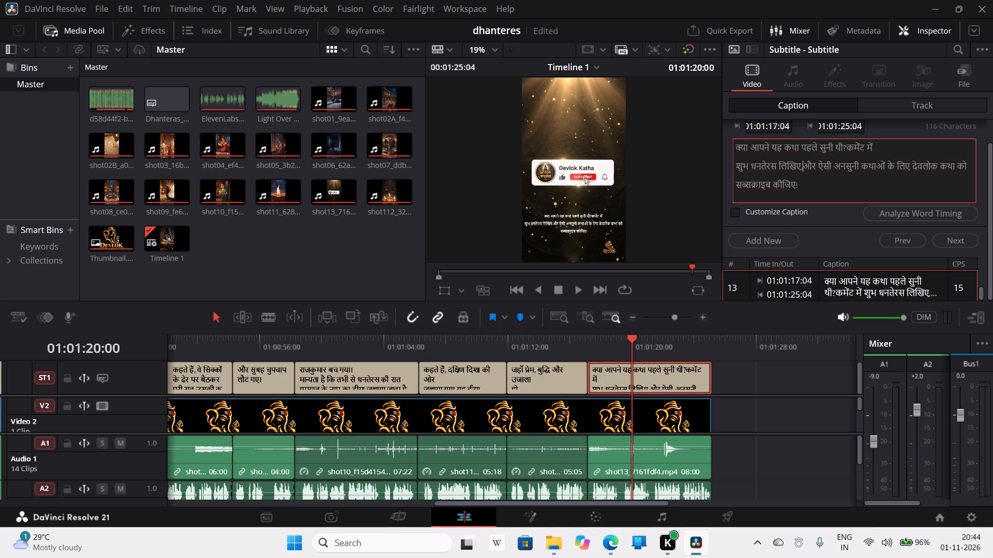
left_click(897, 162)
key("Return")
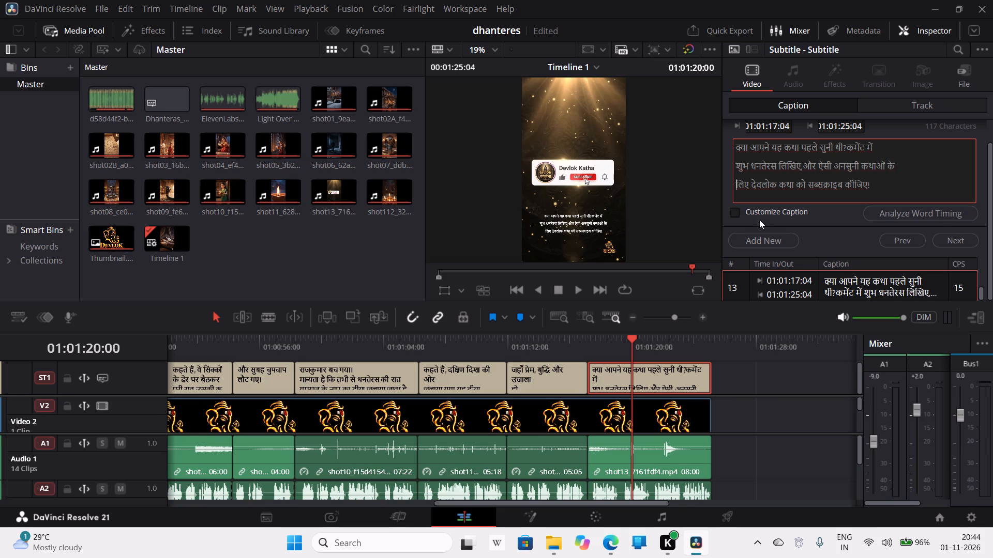
In the tenth caption, join the first two lines with a space and start a new line before "यमराज के नाम".
left_click(531, 384)
double_click(531, 384)
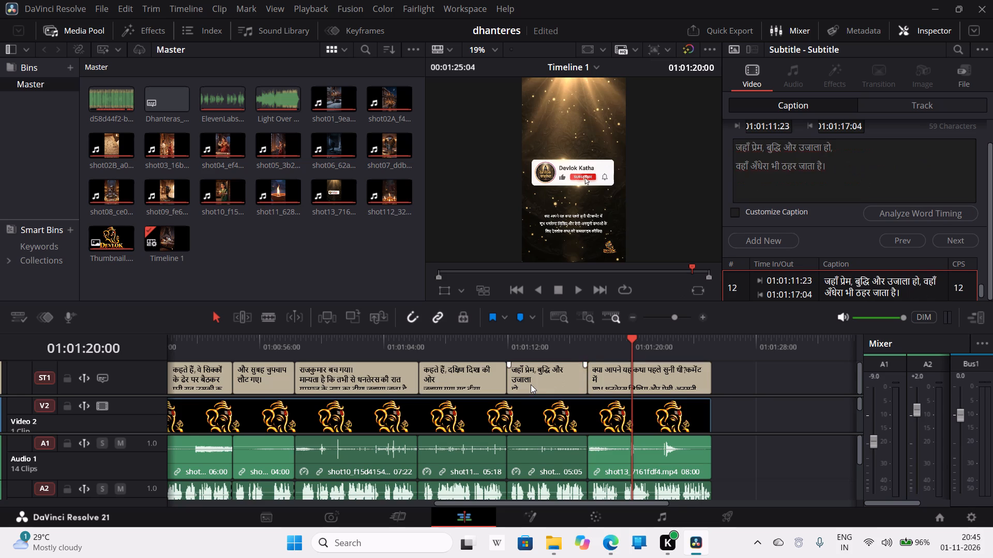
left_click_drag(637, 337, 541, 338)
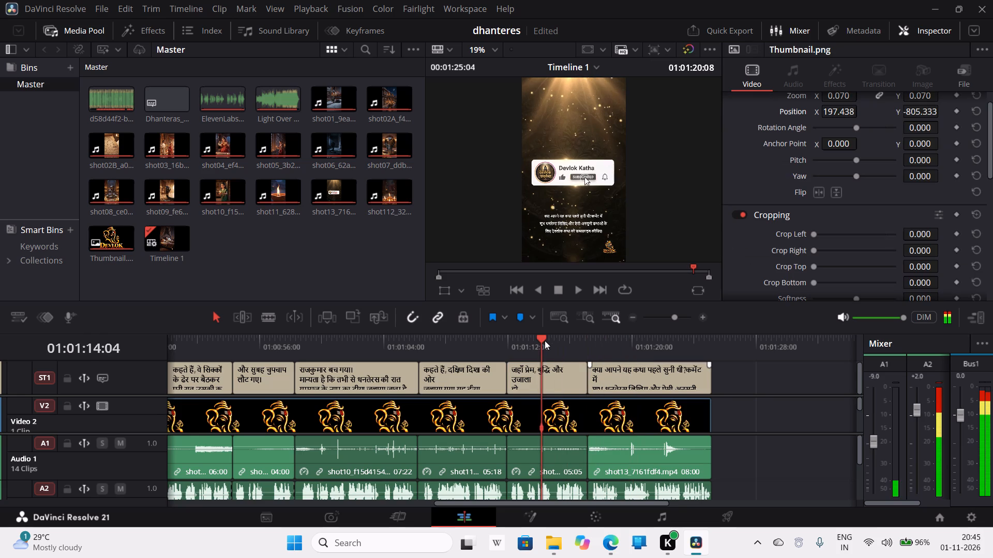
left_click_drag(545, 342, 451, 340)
left_click_drag(452, 340, 393, 340)
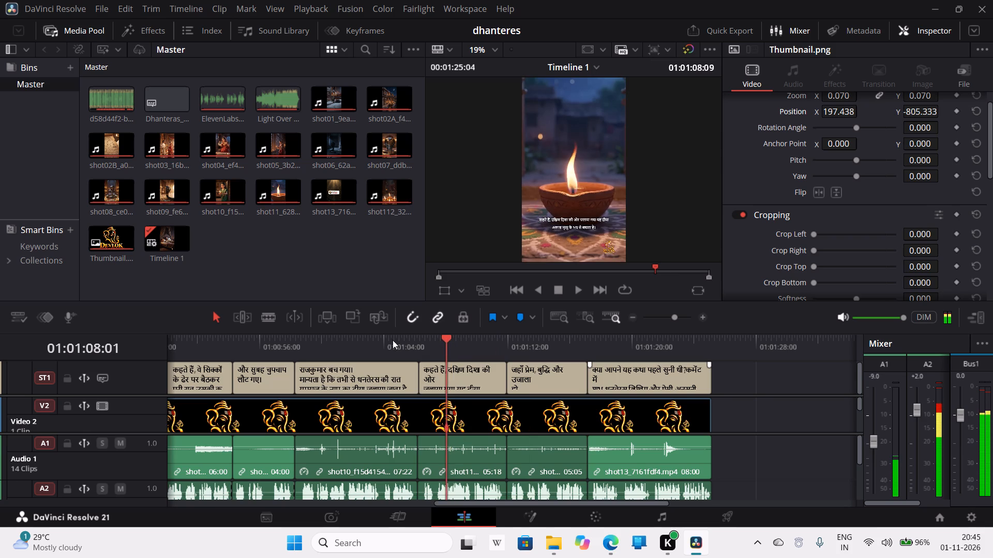
left_click_drag(393, 340, 351, 342)
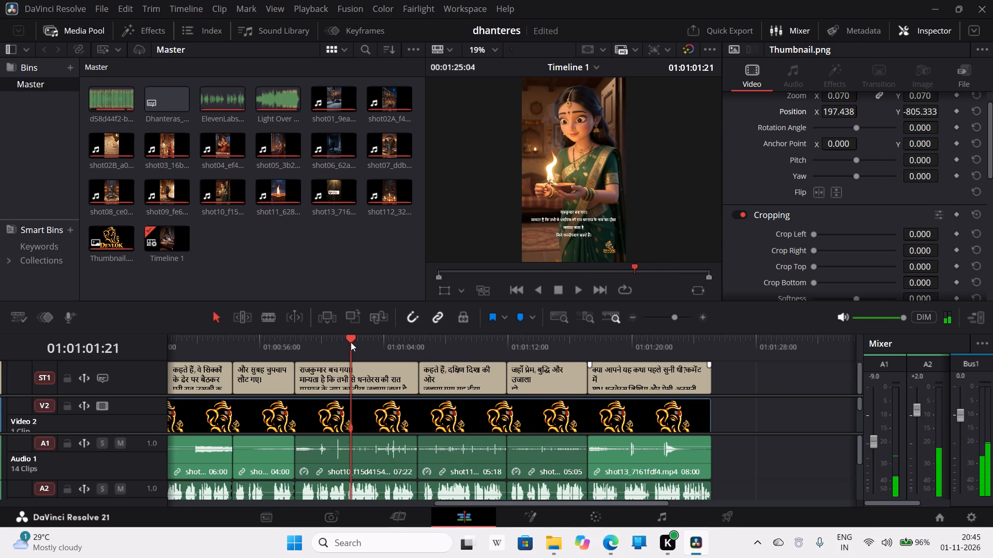
double_click(364, 384)
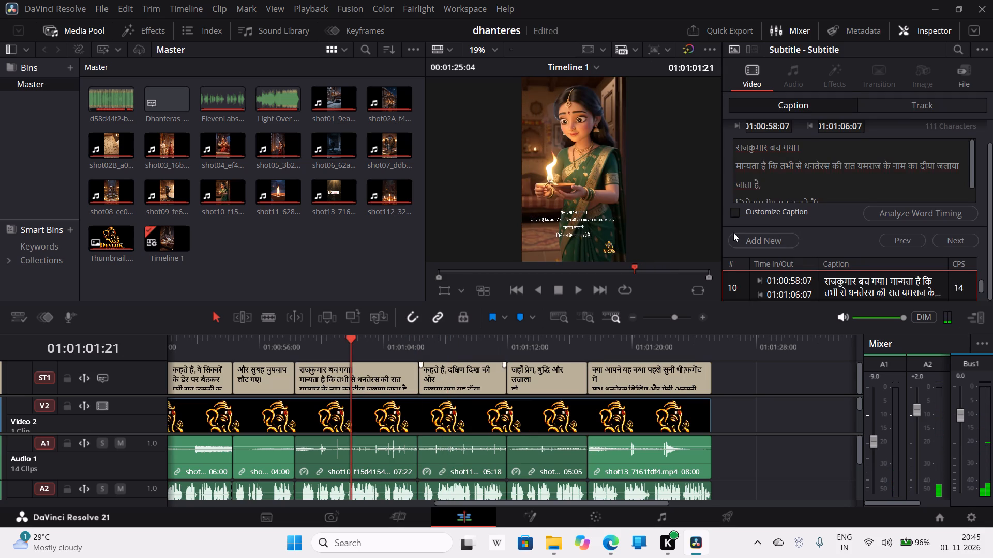
left_click(739, 165)
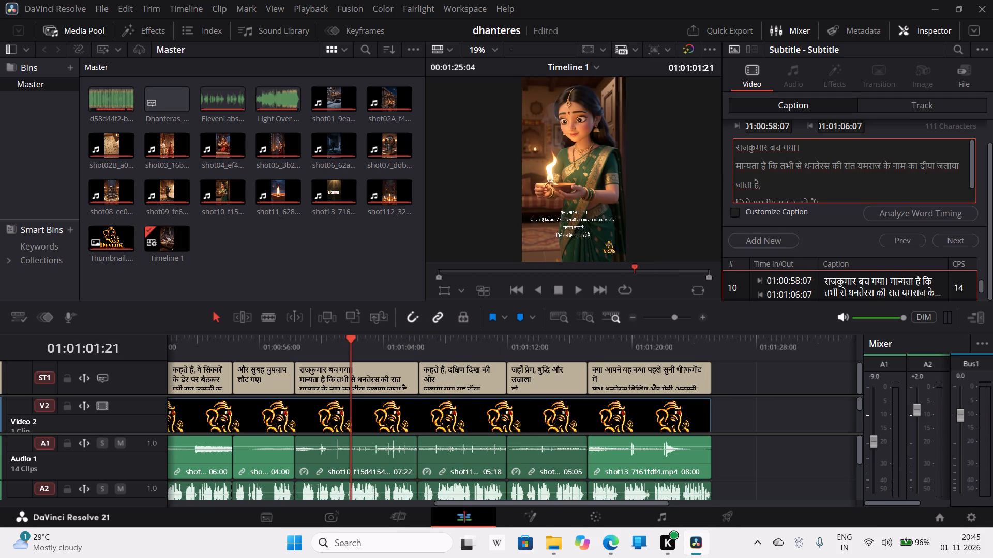
key("BackSpace")
key("space")
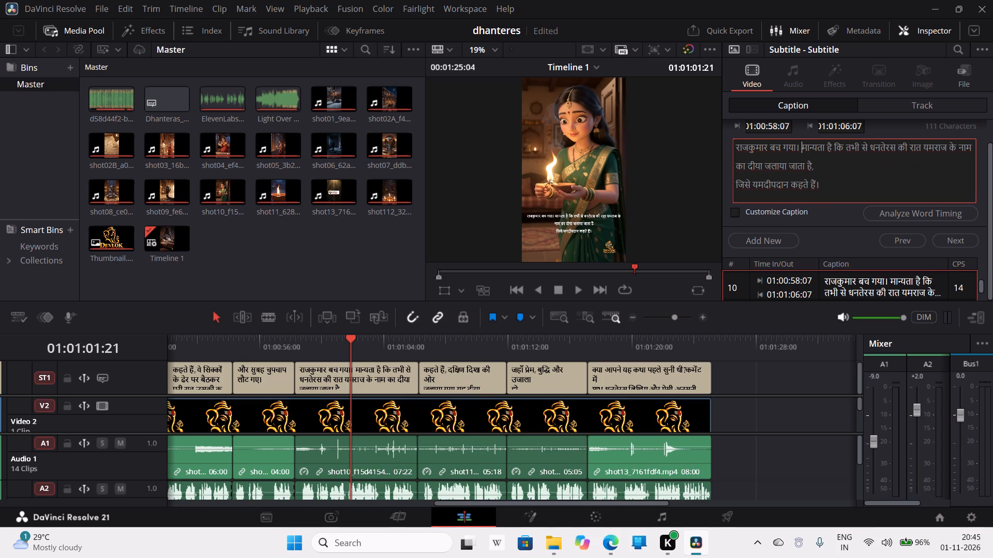
left_click(923, 149)
key("Return")
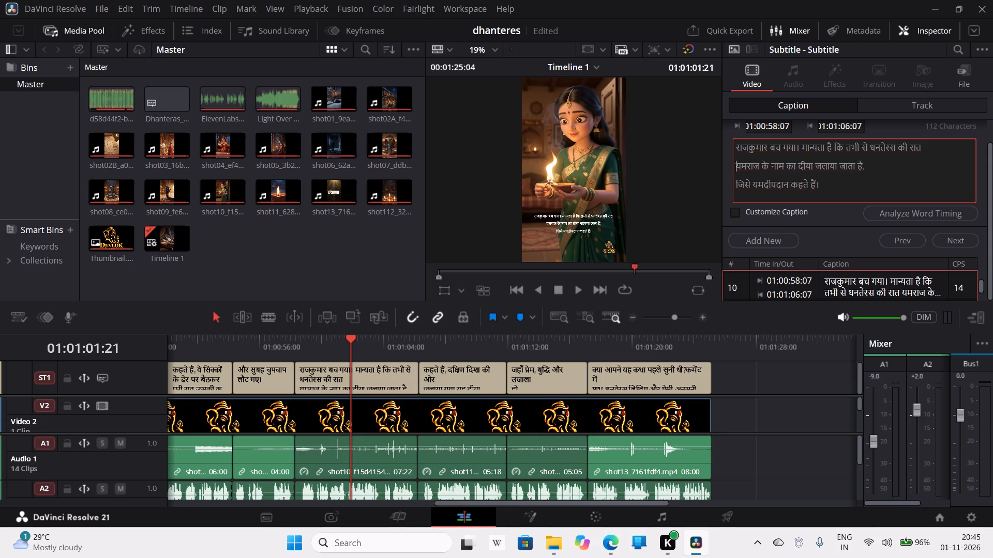
Join the tenth caption's last line to the second, and break it again right after "जाता है", before the comma.
left_click(736, 182)
key("BackSpace")
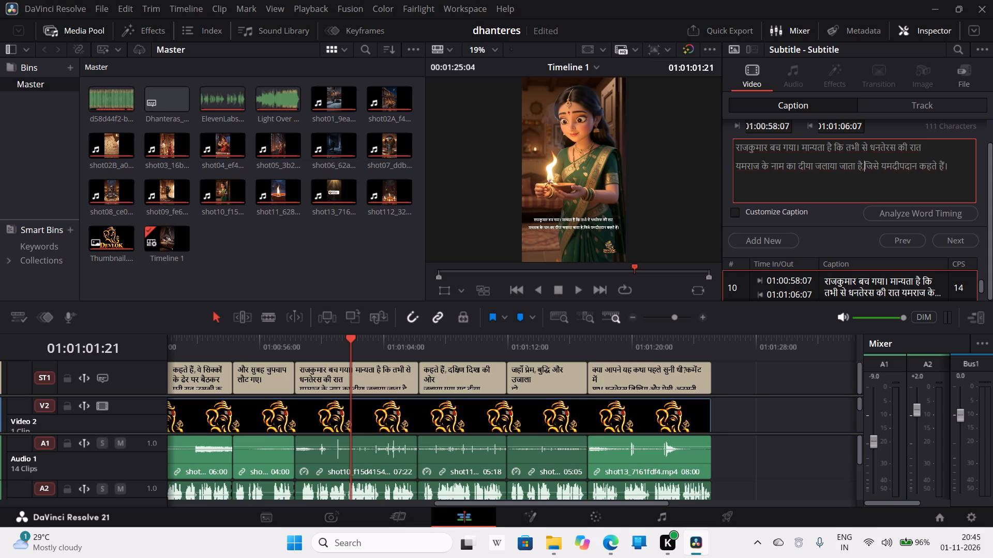
left_click(879, 161)
left_click(889, 175)
left_click(863, 167)
key("Return")
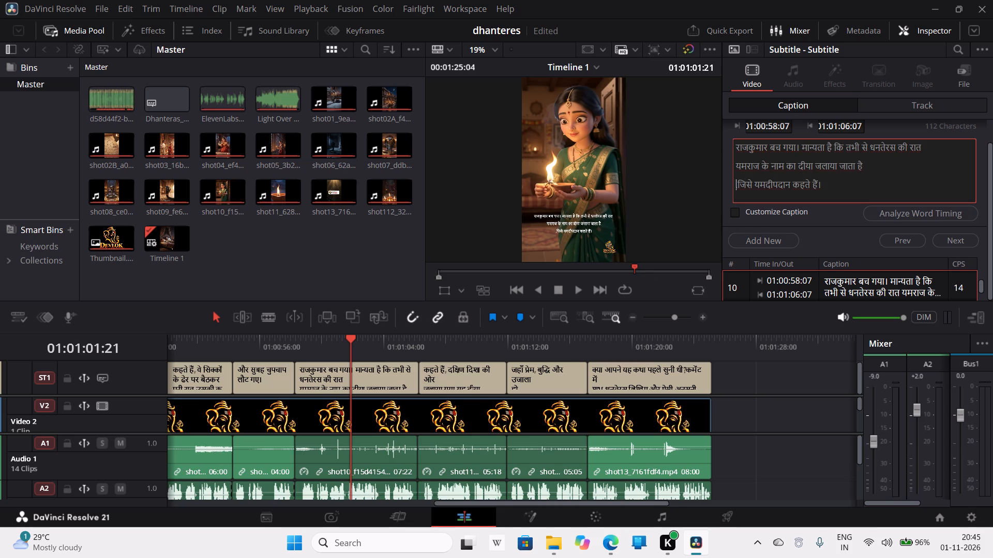
left_click(917, 184)
Scrub through the timeline from the eleventh caption back to the early shots, examining each caption's line breaks over the picture.
left_click_drag(350, 336, 433, 344)
left_click_drag(433, 344, 421, 344)
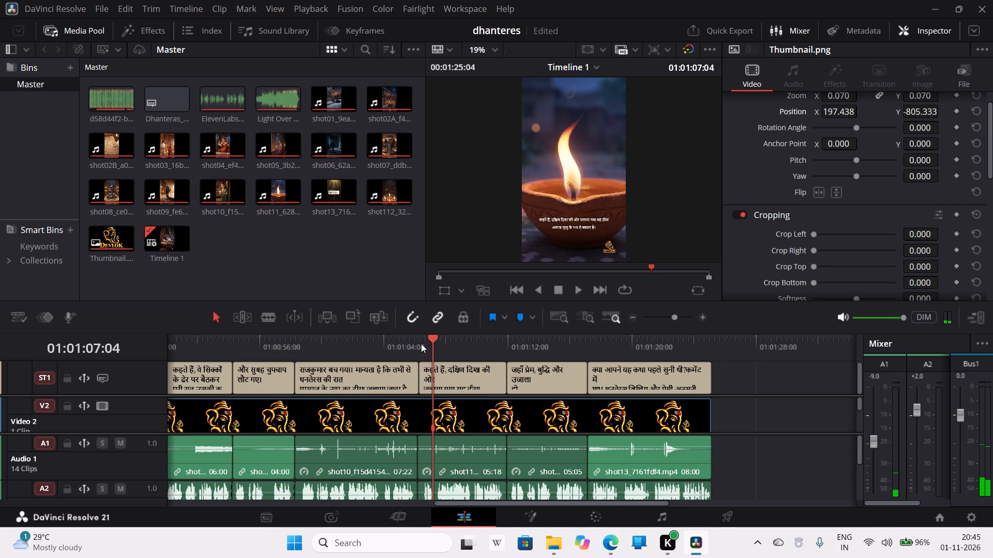
left_click_drag(421, 344, 252, 339)
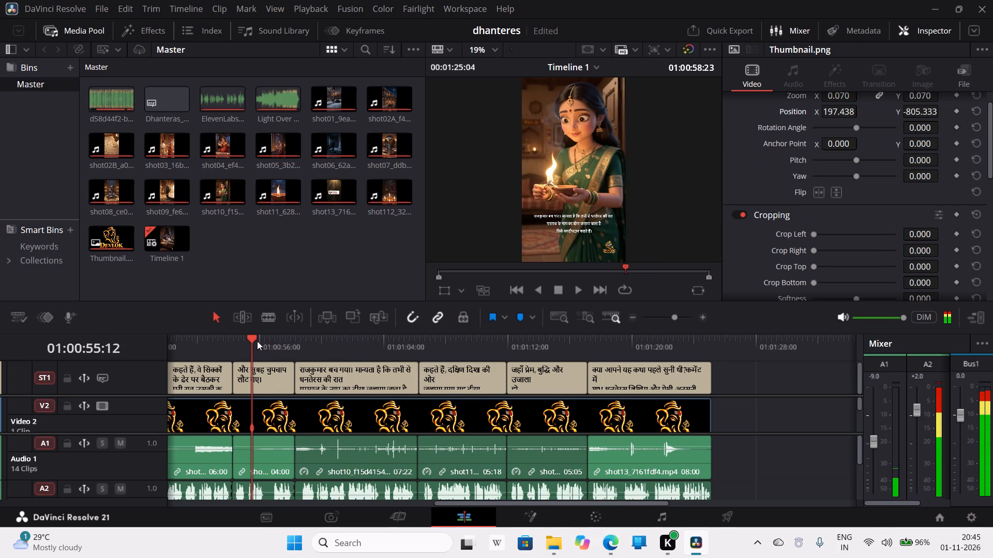
left_click_drag(259, 343, 251, 343)
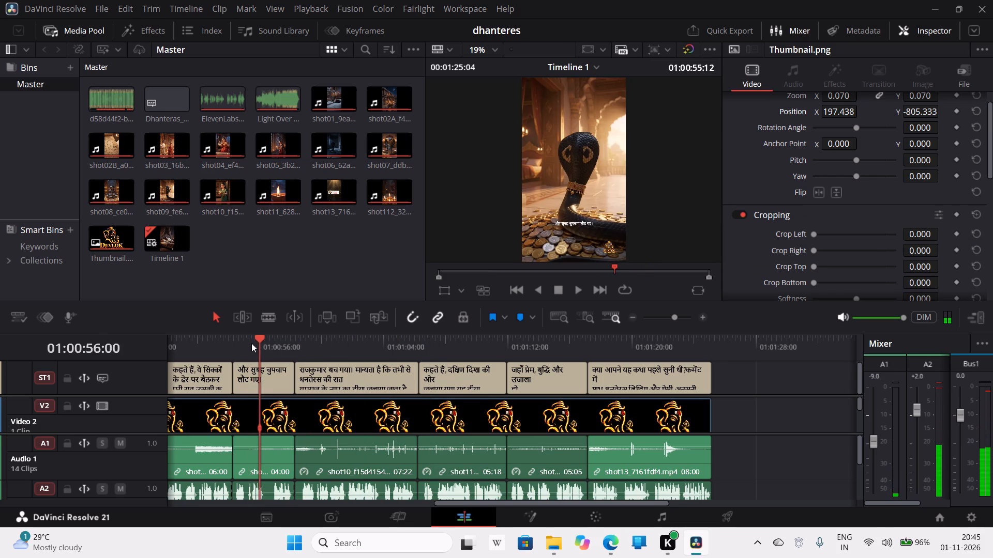
left_click_drag(251, 343, 194, 343)
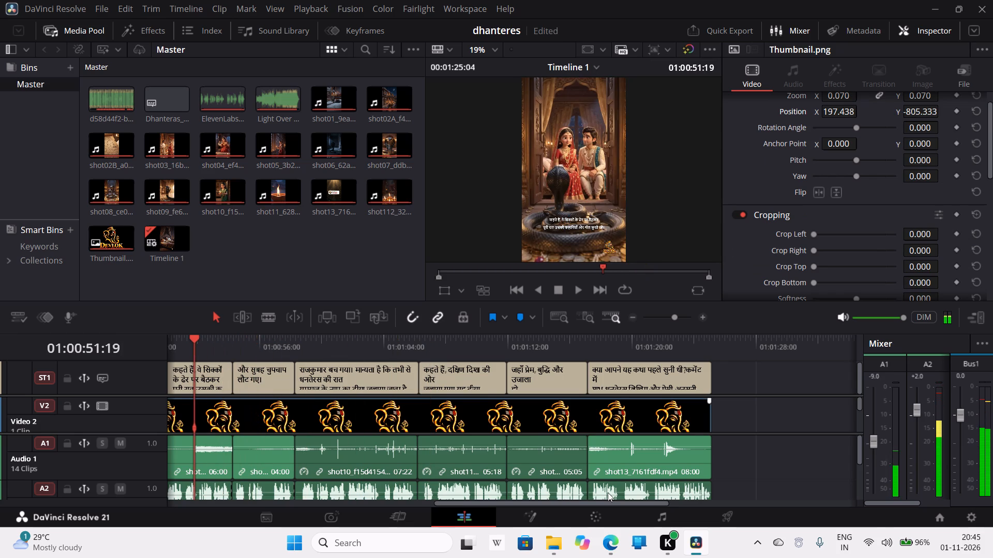
left_click_drag(596, 500, 532, 502)
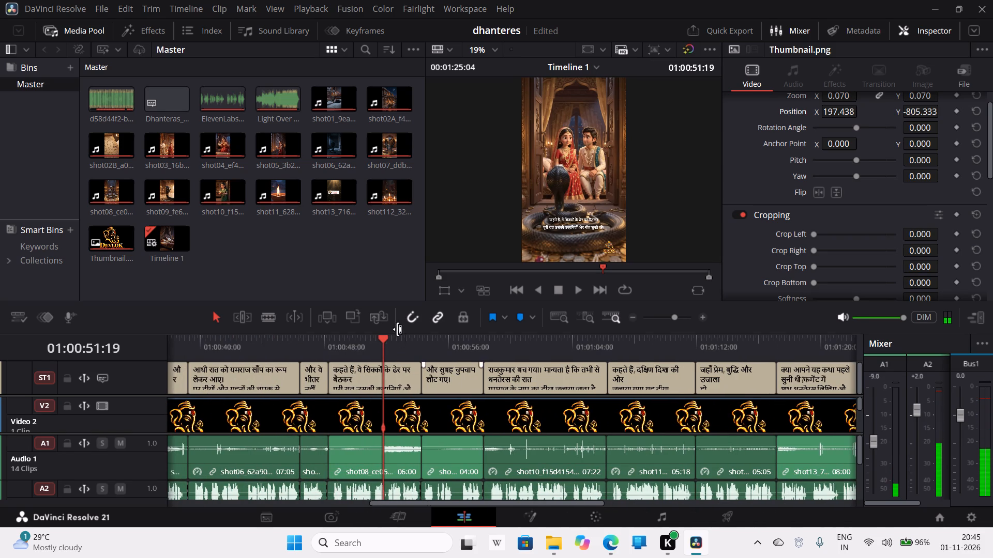
left_click_drag(384, 341, 318, 339)
left_click_drag(318, 339, 269, 337)
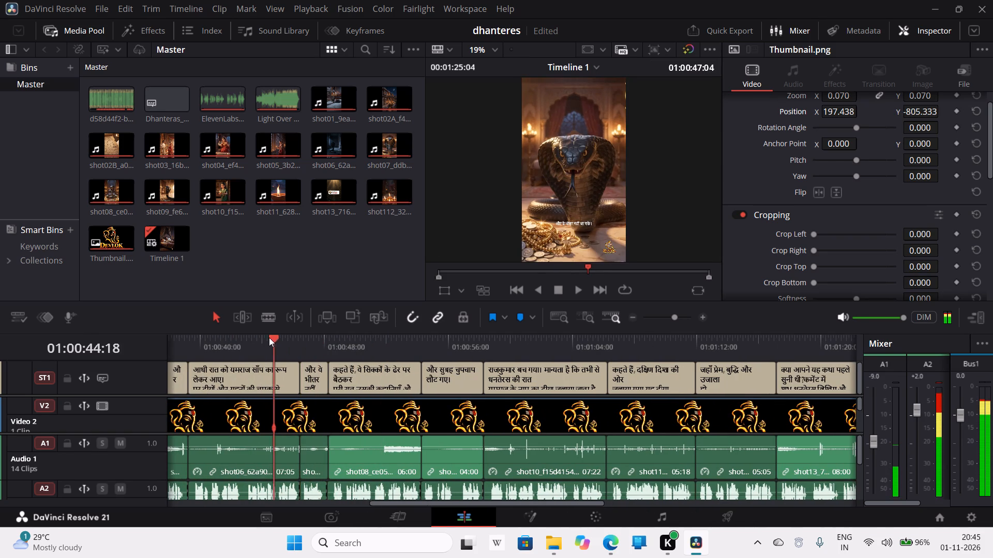
left_click_drag(269, 337, 262, 338)
left_click_drag(262, 338, 216, 347)
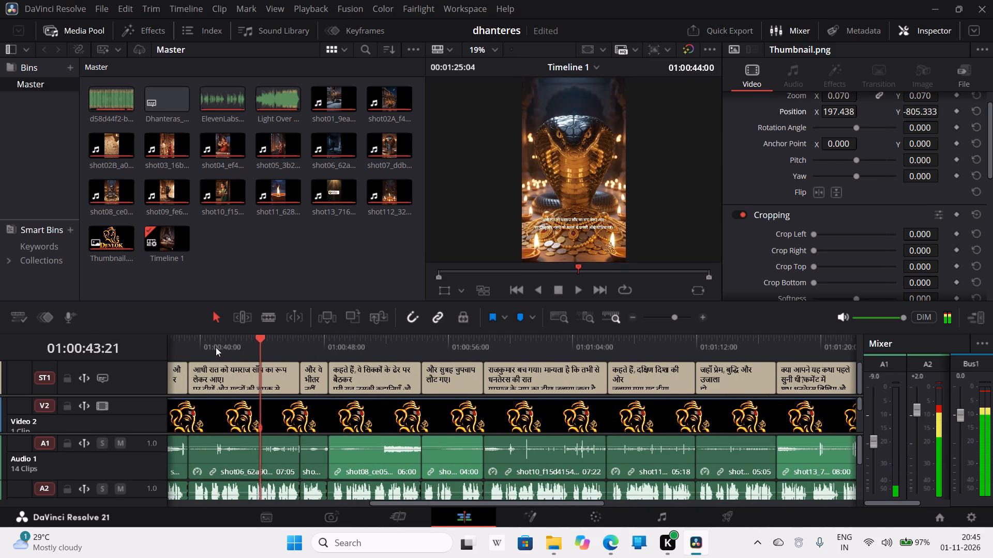
left_click_drag(216, 347, 177, 350)
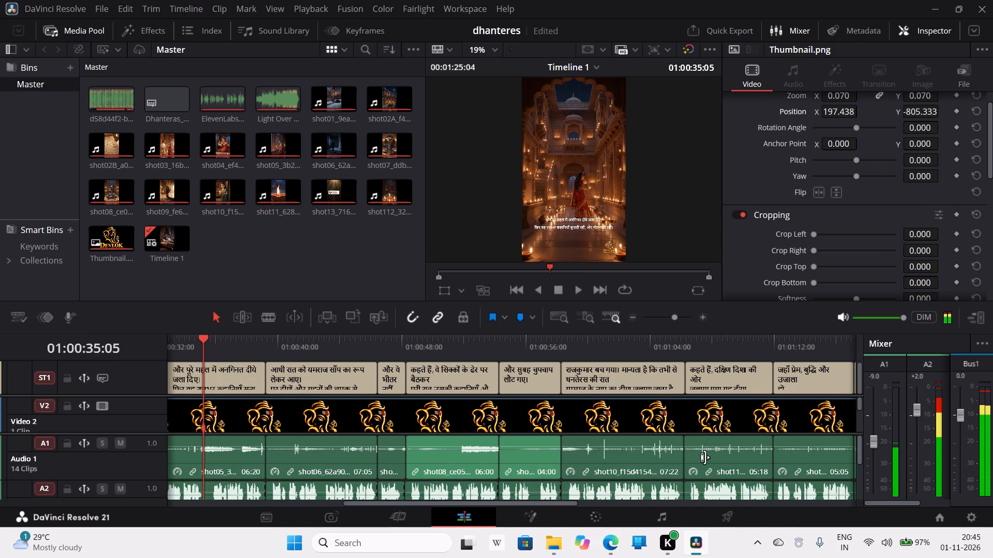
left_click_drag(558, 503, 489, 496)
left_click_drag(403, 338, 351, 347)
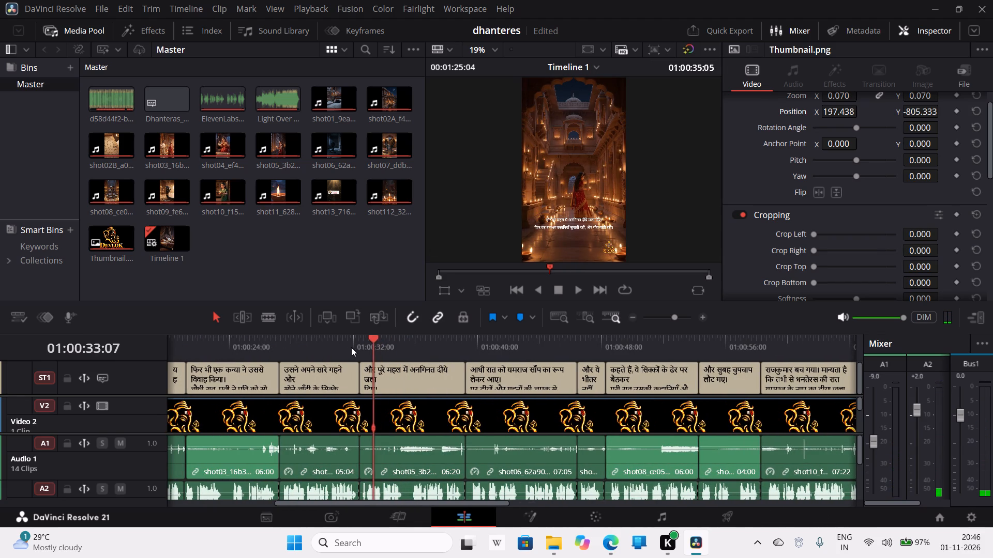
left_click_drag(351, 347, 336, 350)
left_click_drag(336, 350, 242, 354)
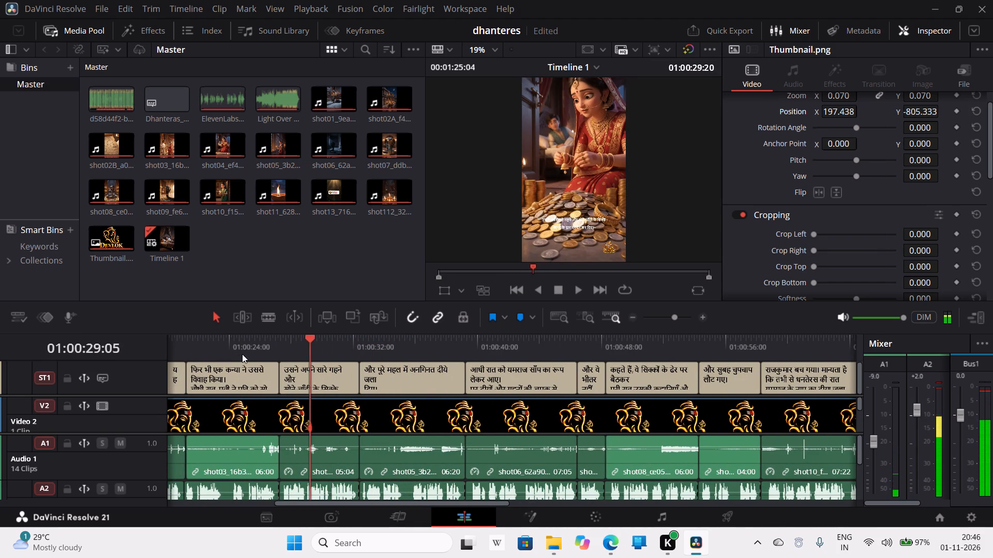
Scrub back from the wedding-bed shot to the cobra shot in the first clip, examining the captions over the picture.
left_click_drag(242, 354, 237, 354)
left_click_drag(407, 503, 326, 496)
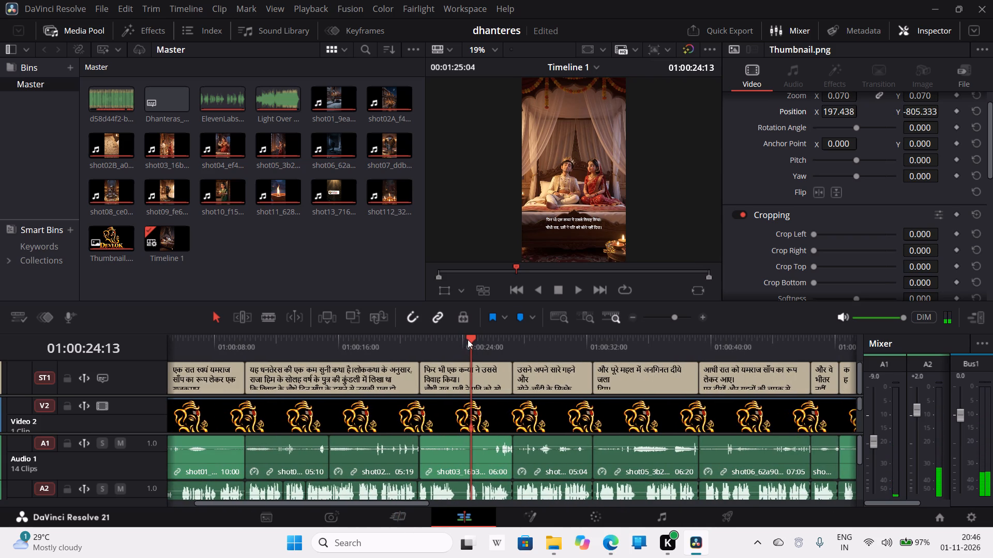
left_click_drag(469, 340, 342, 352)
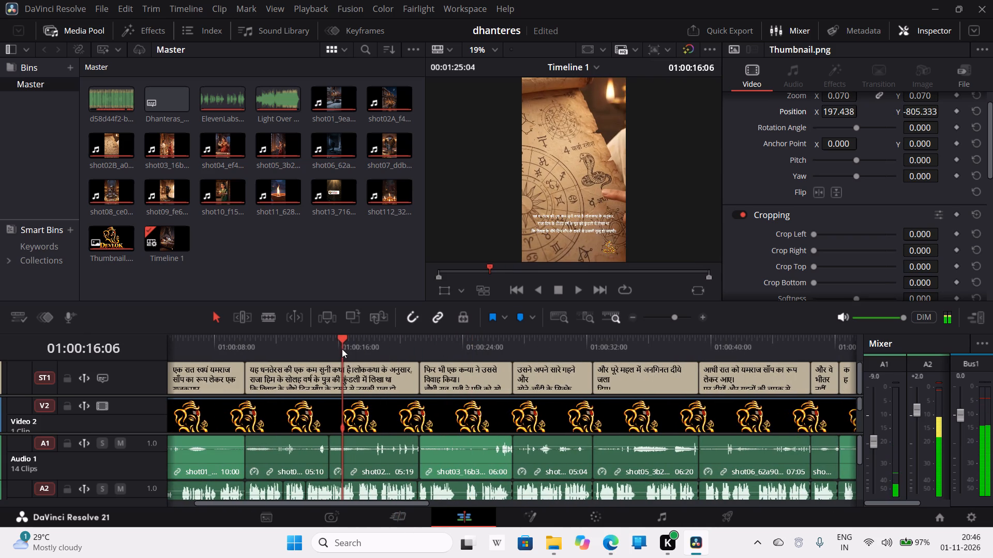
left_click_drag(345, 351, 285, 363)
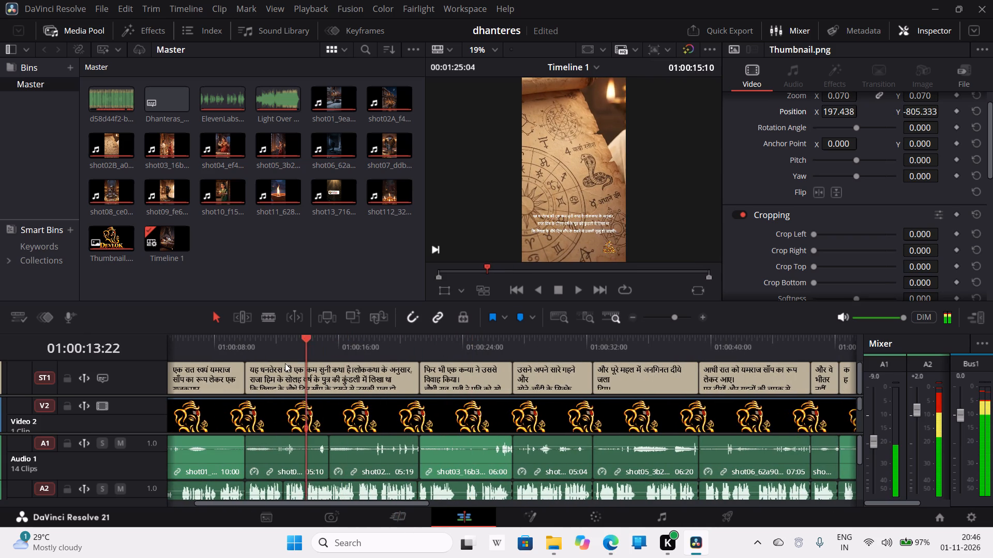
left_click_drag(285, 363, 203, 371)
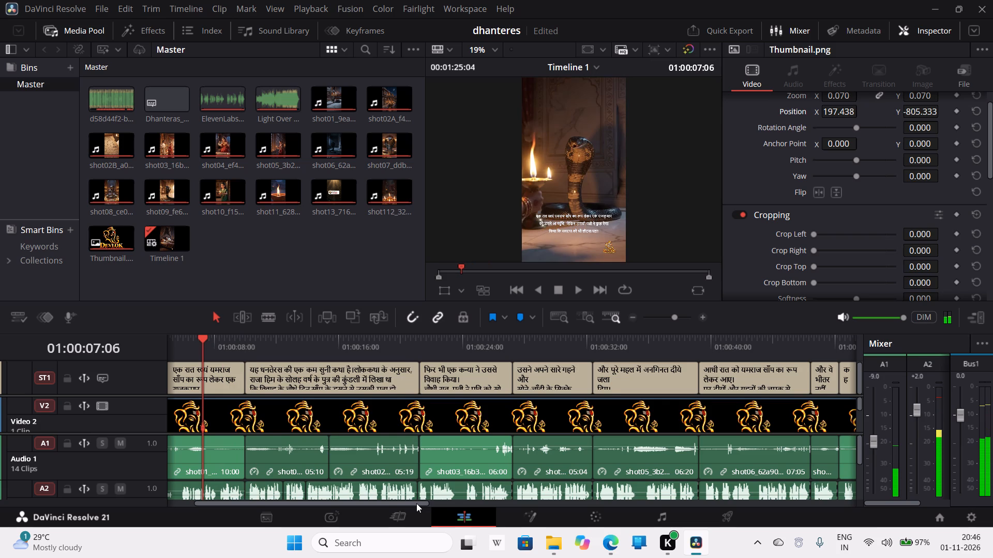
left_click_drag(416, 503, 308, 494)
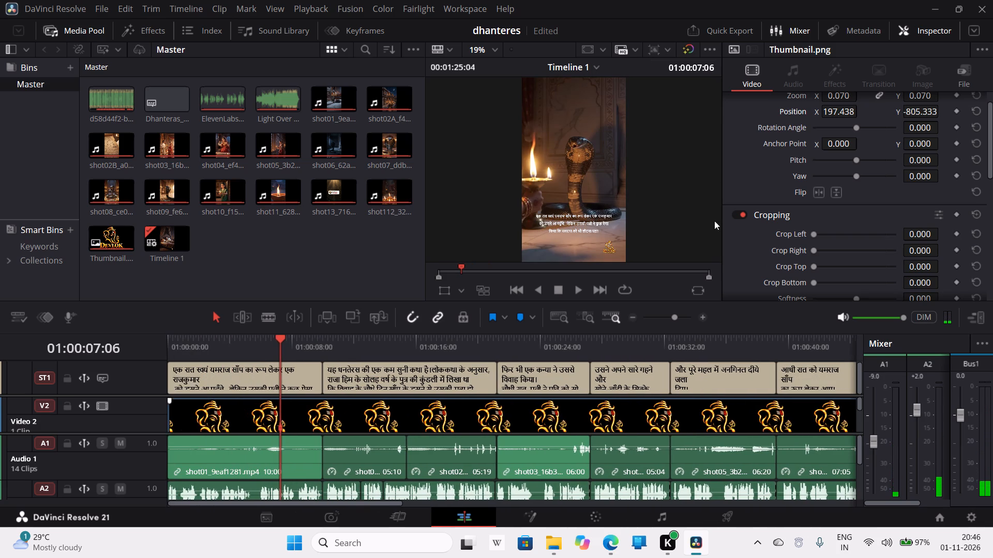
key("ctrl+f")
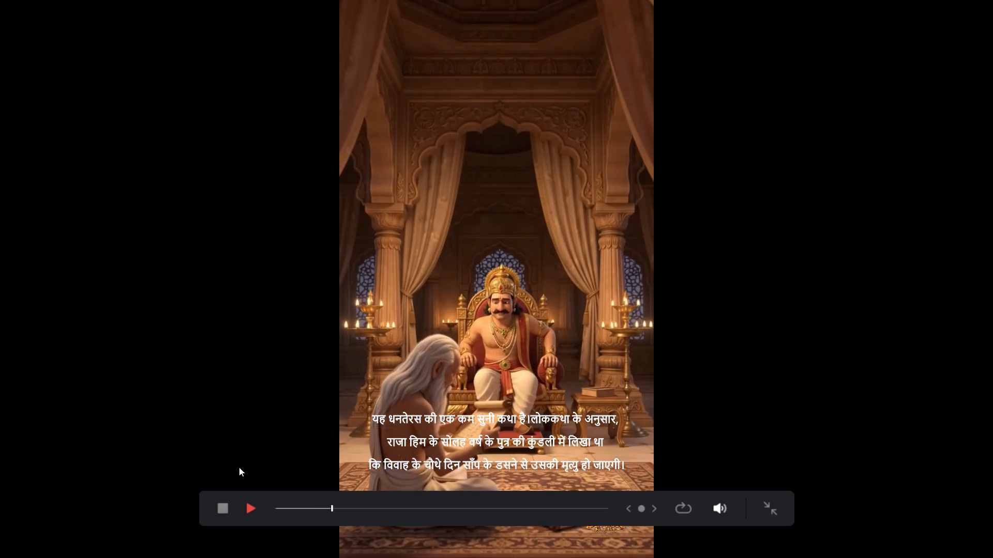
left_click(223, 506)
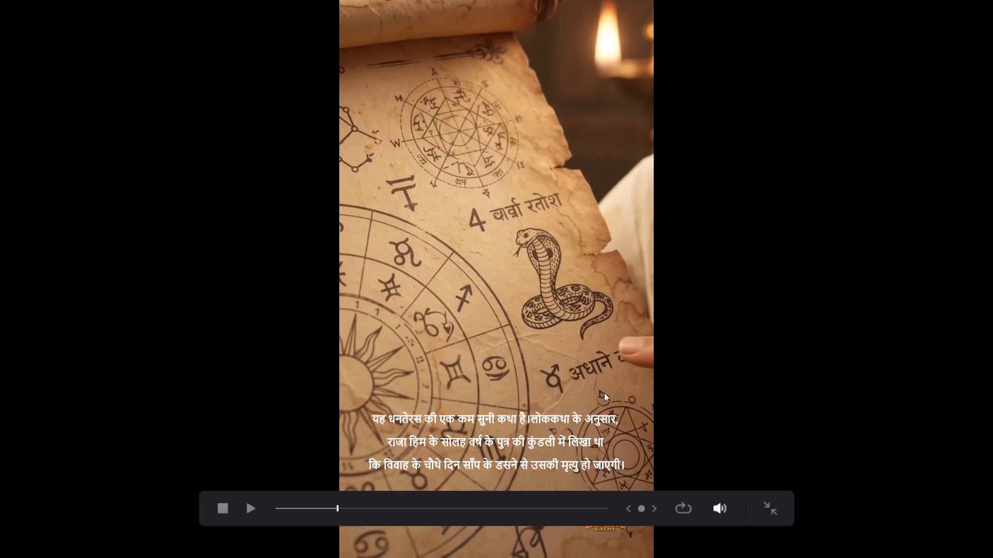
key("ctrl+f")
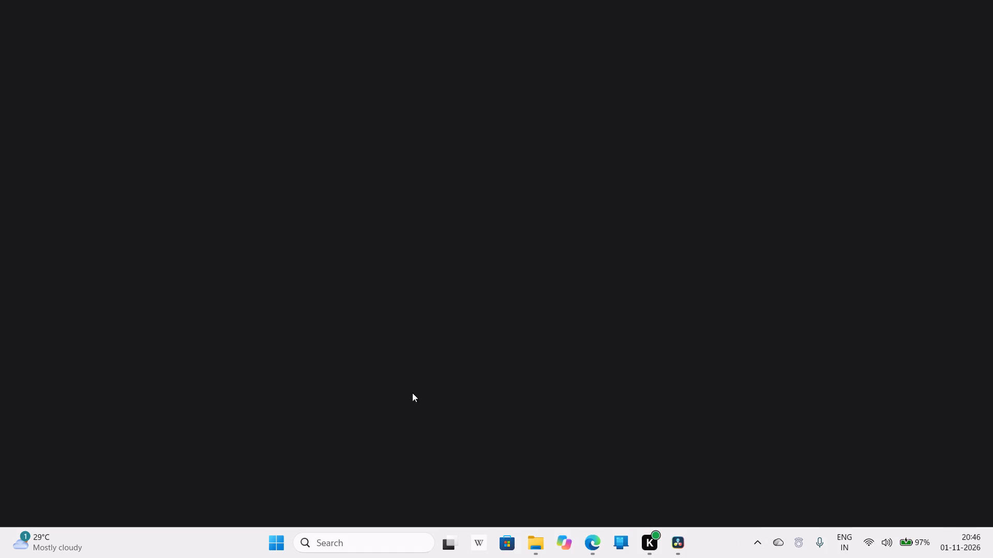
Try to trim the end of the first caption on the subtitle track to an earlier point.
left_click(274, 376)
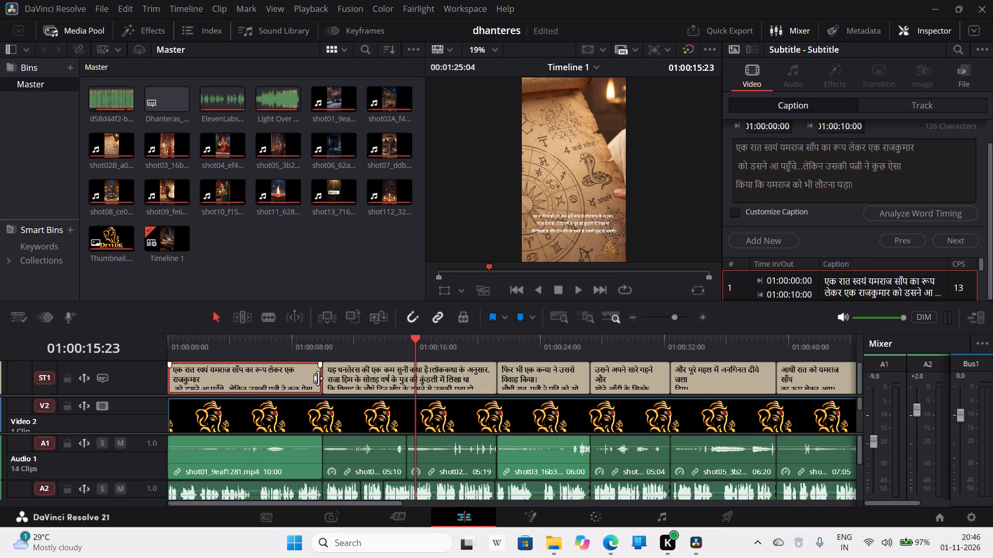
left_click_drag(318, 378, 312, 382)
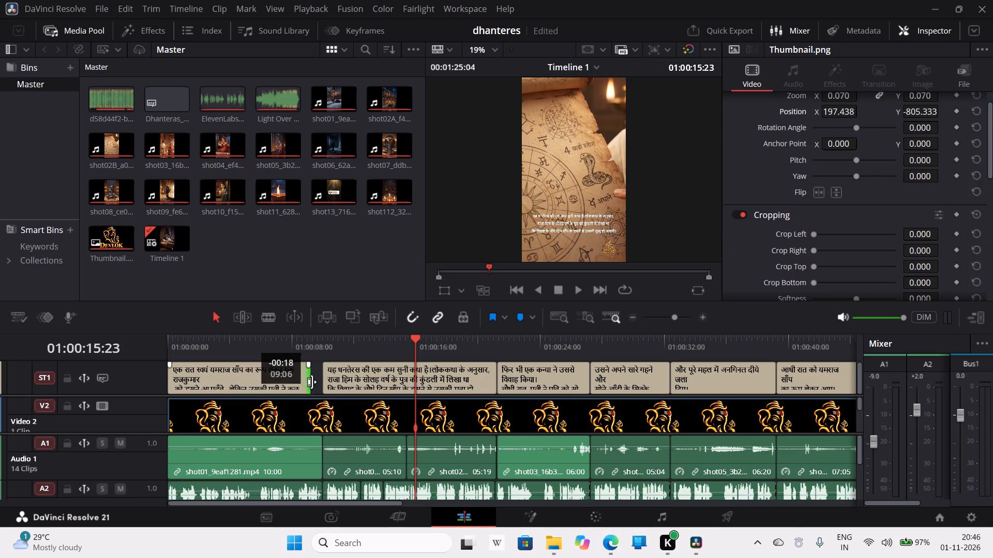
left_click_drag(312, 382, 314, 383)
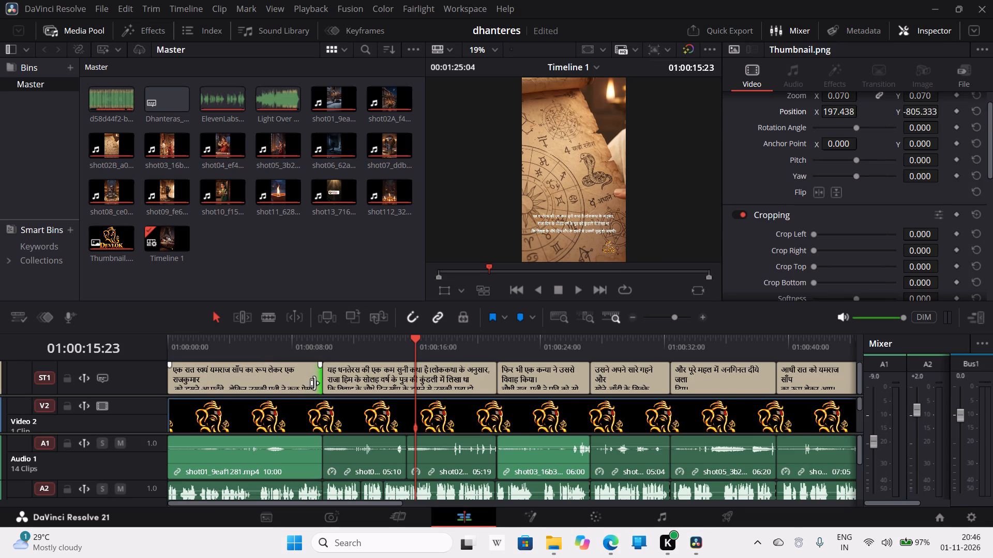
scroll(386, 377, "down", 2)
scroll(354, 461, "down", 3)
scroll(354, 461, "up", 9)
left_click_drag(411, 338, 236, 347)
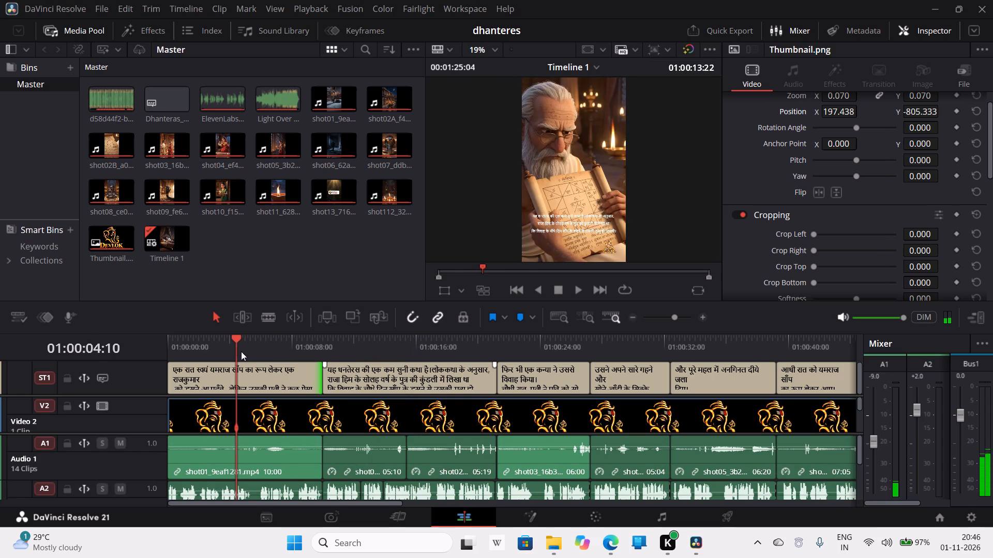
key("ctrl+f")
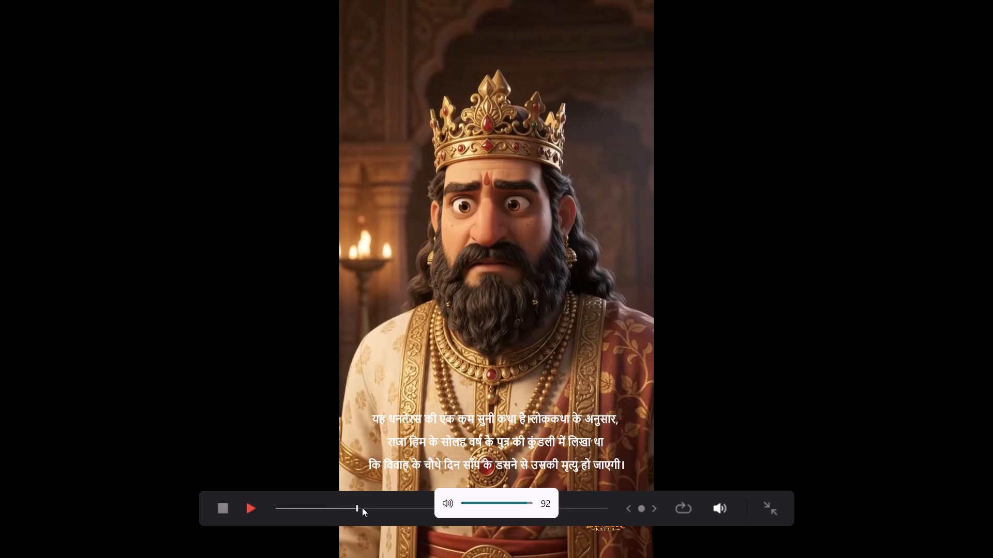
Review the captions in full-screen playback, skipping ahead through the shots up to the closing subscribe shot, then leave full screen.
left_click(409, 506)
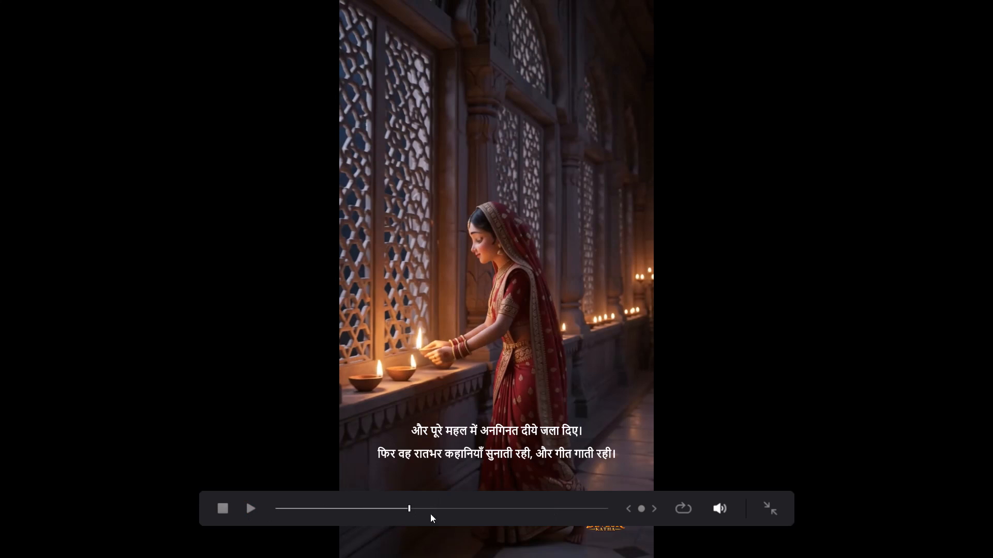
left_click(246, 511)
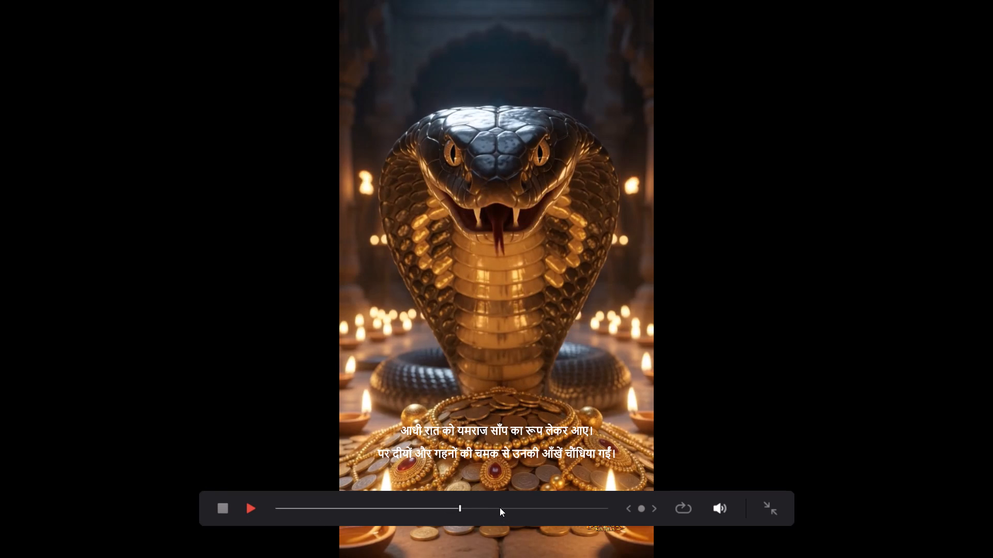
left_click(500, 507)
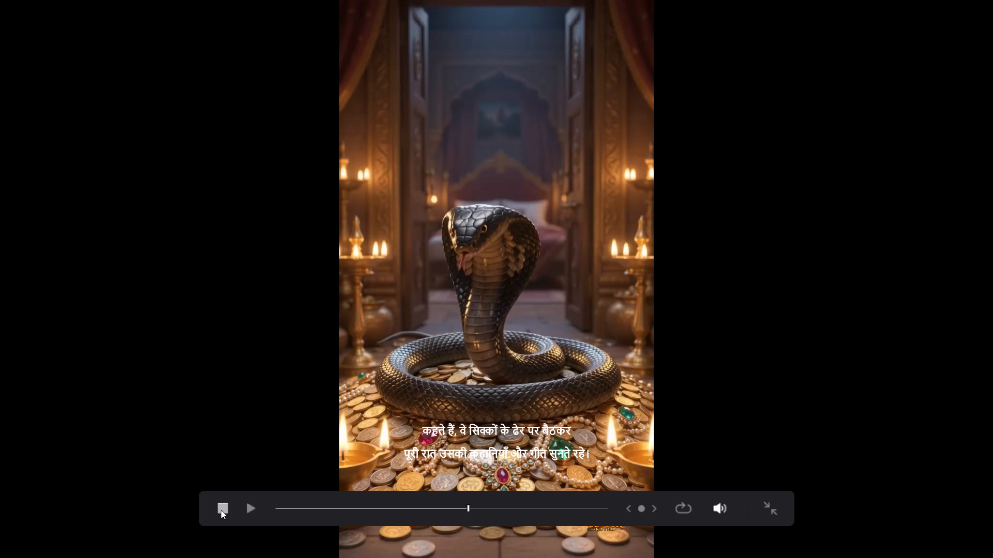
left_click(507, 511)
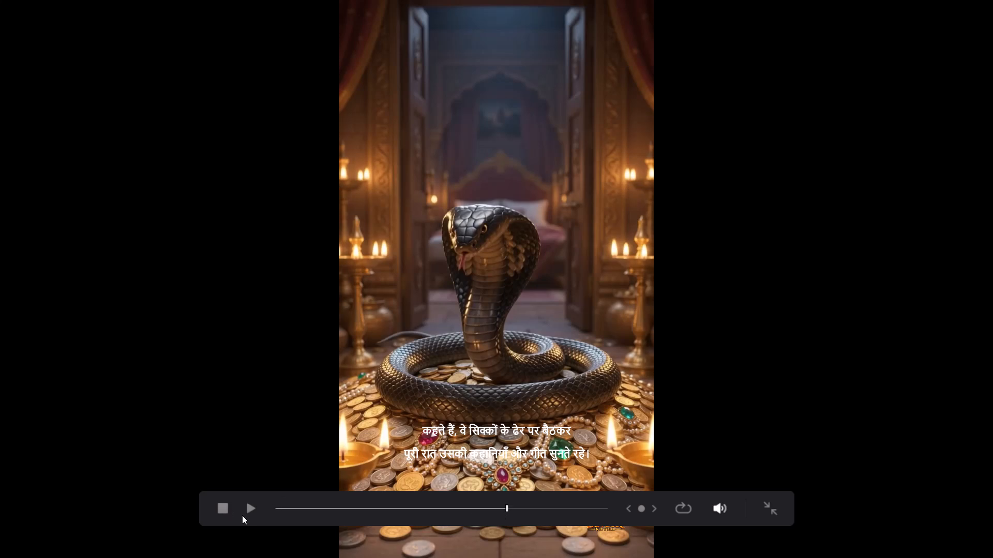
left_click(251, 512)
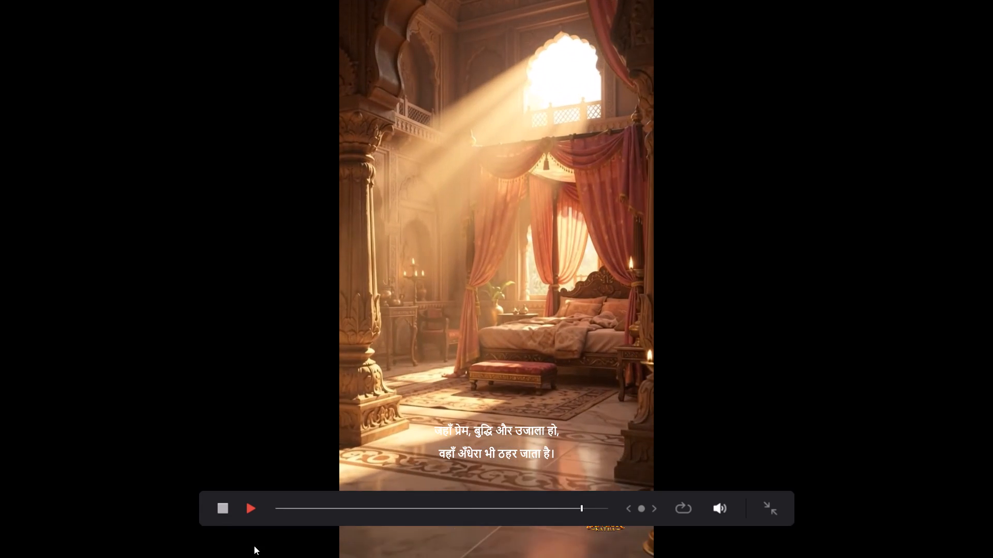
left_click(223, 511)
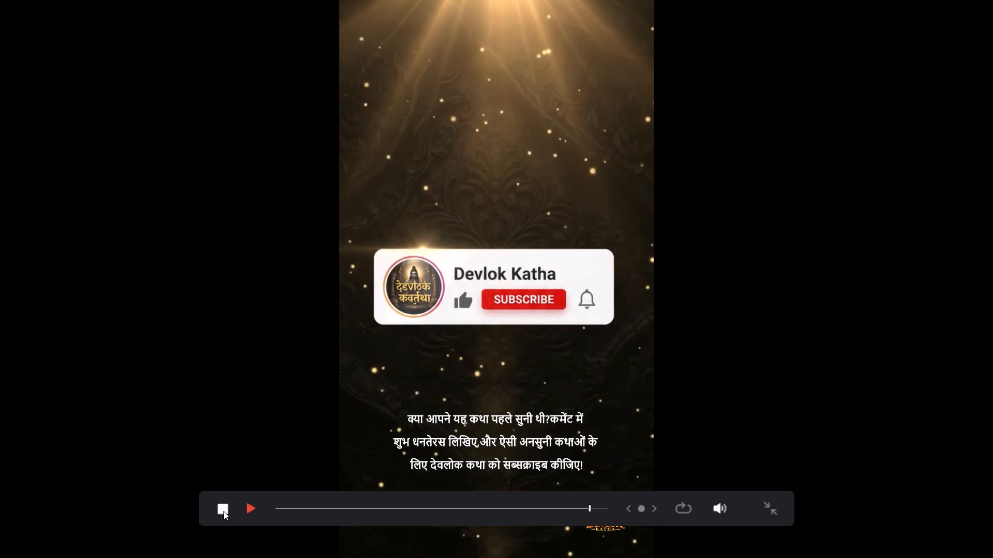
left_click(766, 504)
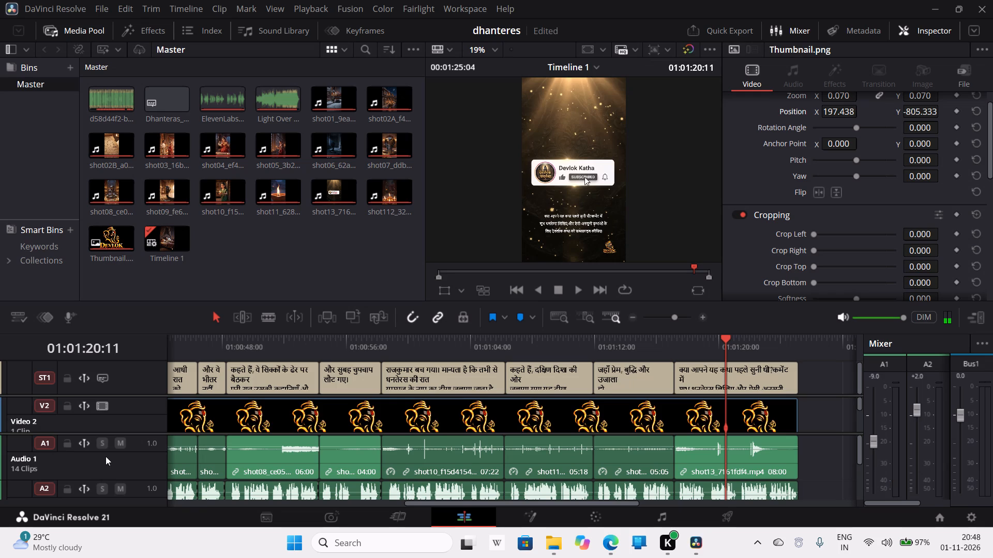
Set the Audio 1 track volume to -6.0.
scroll(148, 409, "up", 3)
left_click(145, 420)
scroll(145, 420, "up", 4)
scroll(145, 420, "down", 1)
scroll(137, 468, "down", 2)
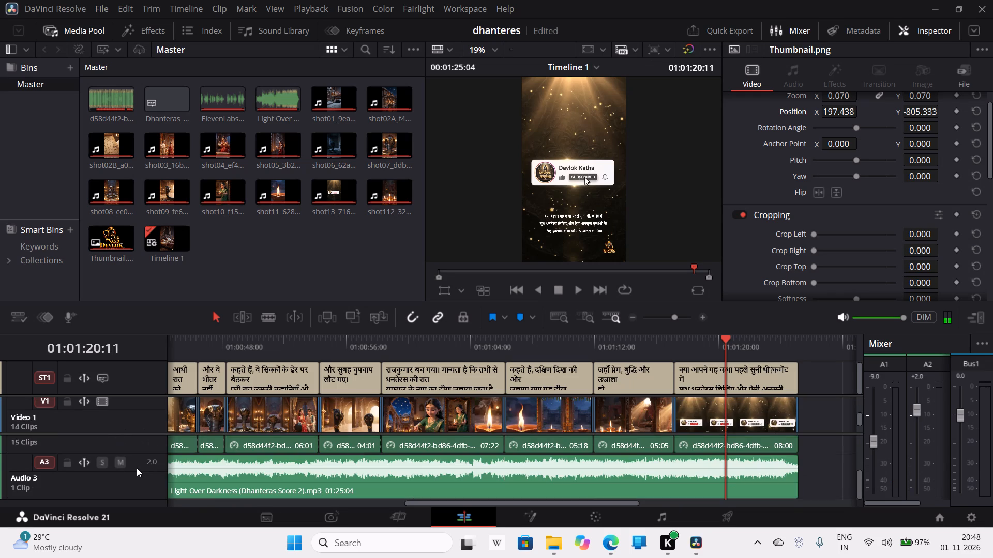
left_click(144, 449)
left_click(147, 444)
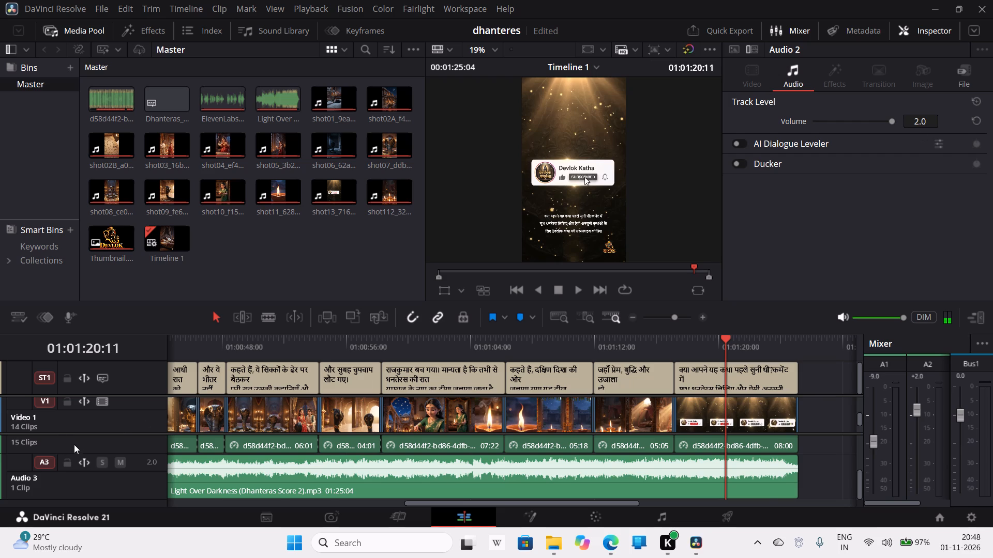
scroll(77, 441, "up", 2)
left_click(96, 466)
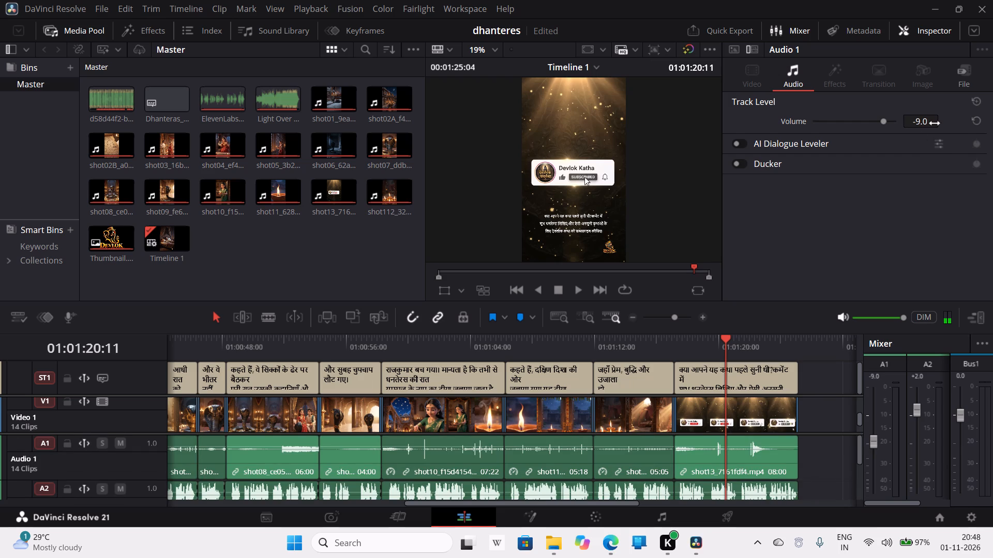
left_click(911, 121)
Set the volume of the Audio 3 background music track to -12.0.
scroll(113, 460, "down", 3)
left_click(111, 486)
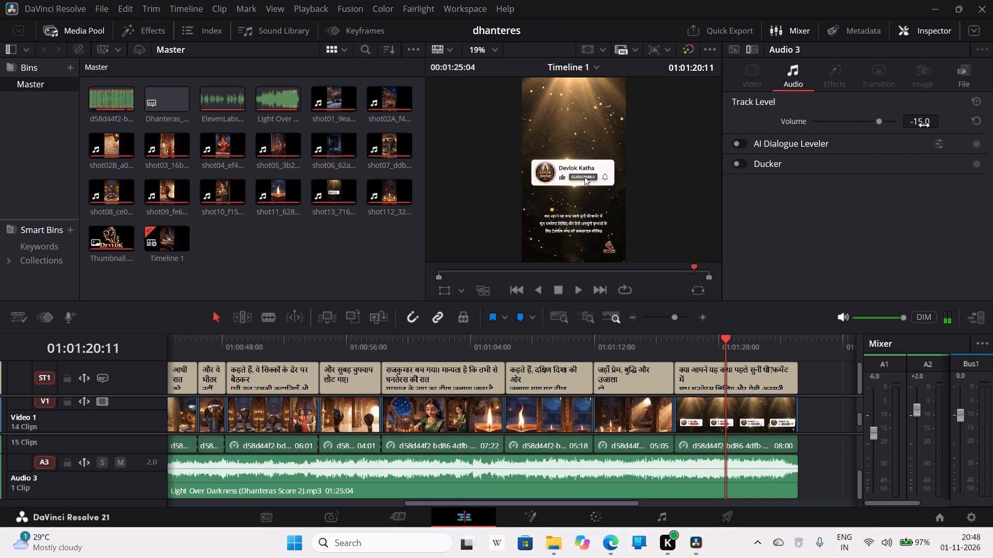
left_click(923, 122)
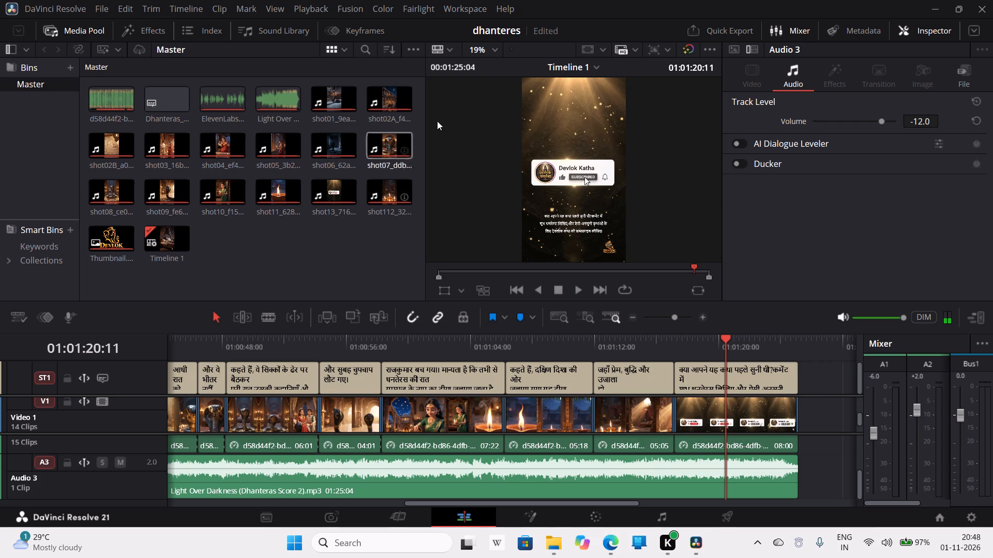
Start a Quick Export of Timeline 1 with the H.264 Master preset and browse the existing videos in the "not uploaded" folder.
left_click(745, 32)
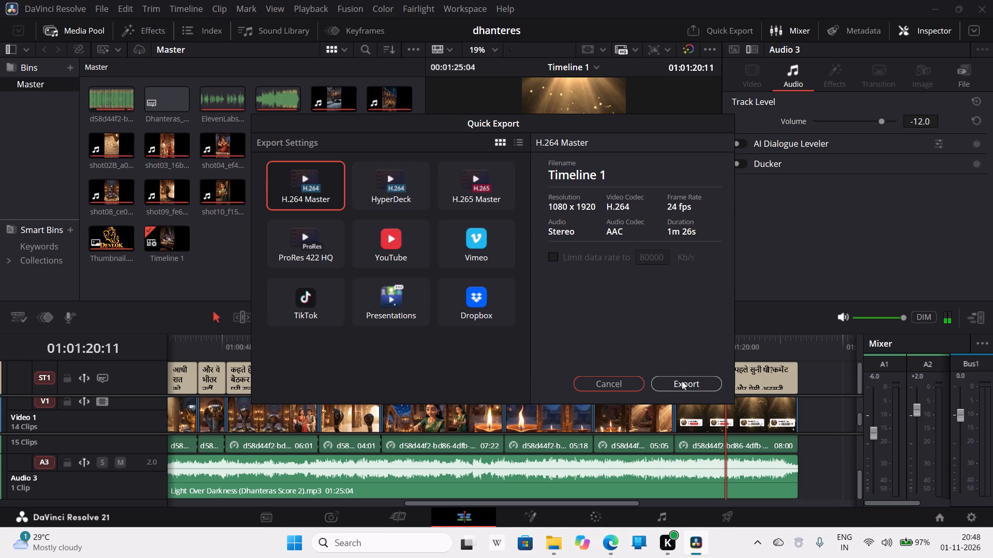
left_click(682, 382)
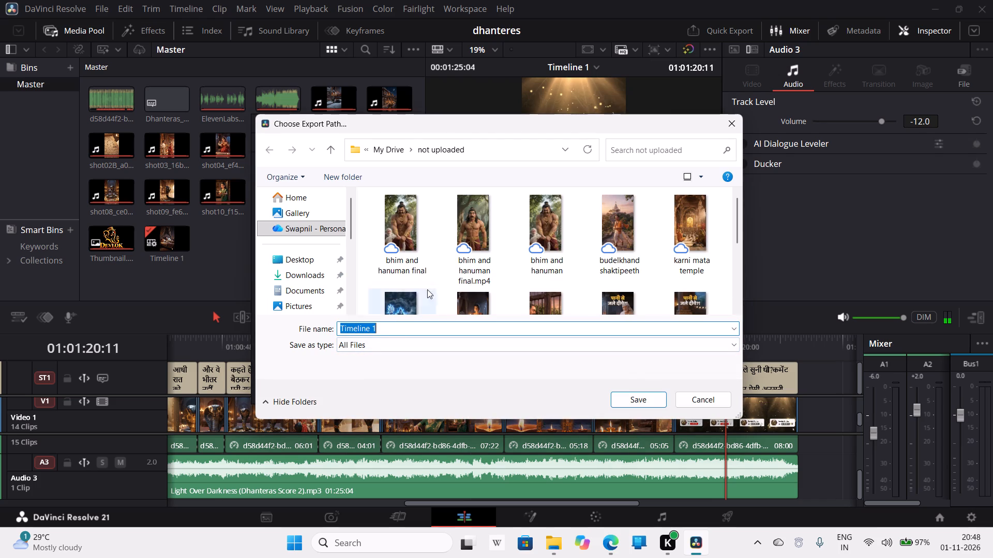
scroll(461, 266, "down", 9)
scroll(580, 285, "up", 2)
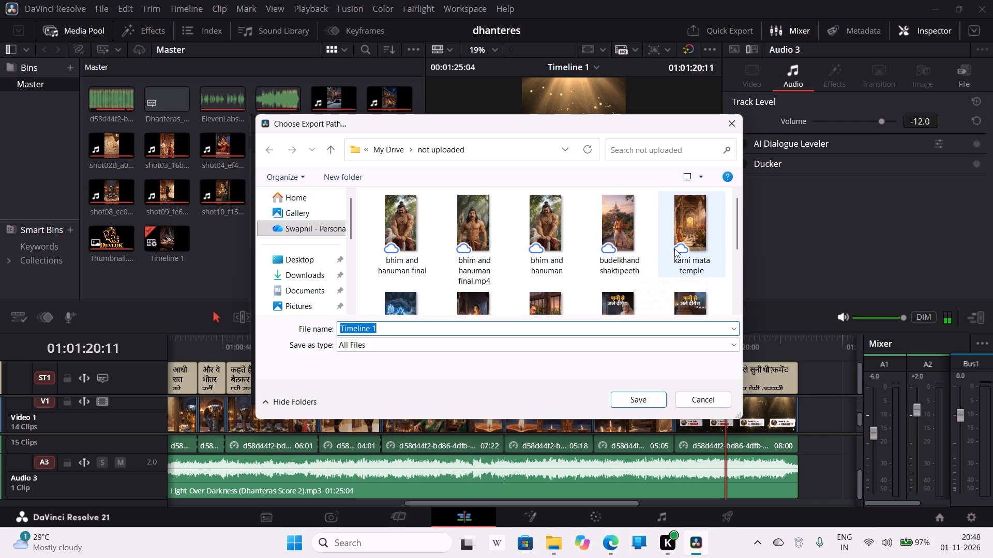
scroll(674, 249, "down", 2)
scroll(505, 262, "up", 1)
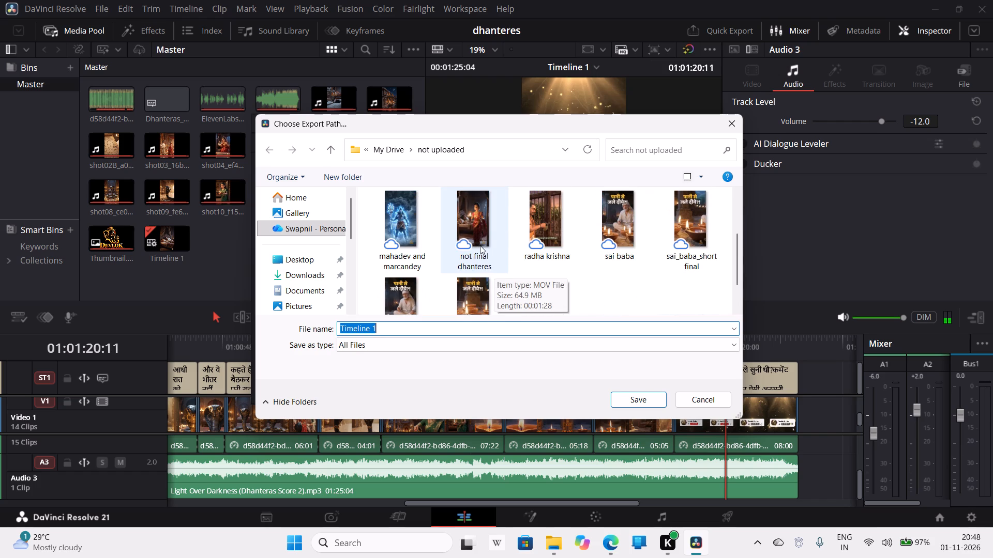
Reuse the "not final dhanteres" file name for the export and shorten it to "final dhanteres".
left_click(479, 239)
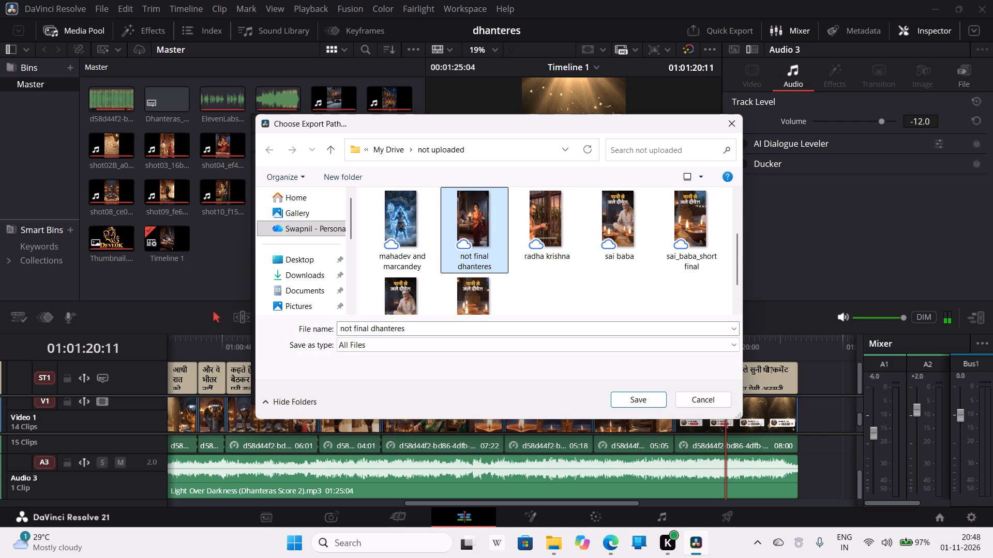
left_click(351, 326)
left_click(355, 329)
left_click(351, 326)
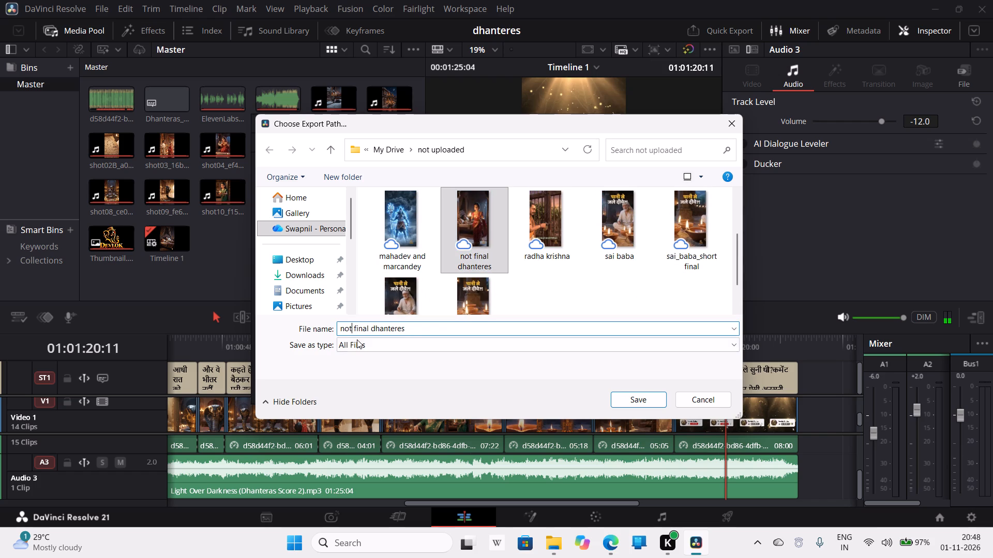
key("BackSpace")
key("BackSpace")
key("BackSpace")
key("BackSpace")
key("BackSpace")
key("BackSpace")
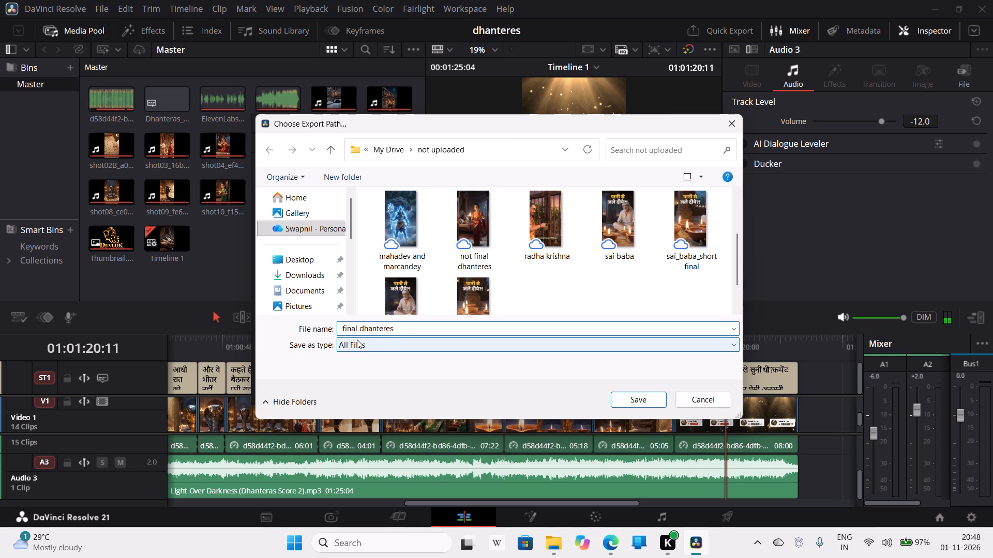
Save the export as "not final dhanteres" in the "not uploaded" folder, replacing the existing file.
left_click(466, 251)
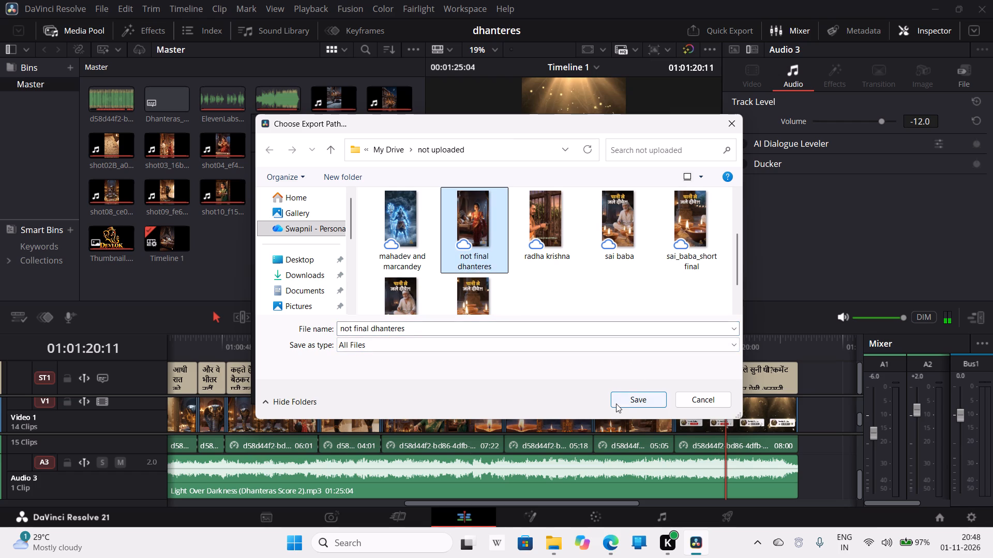
left_click(628, 399)
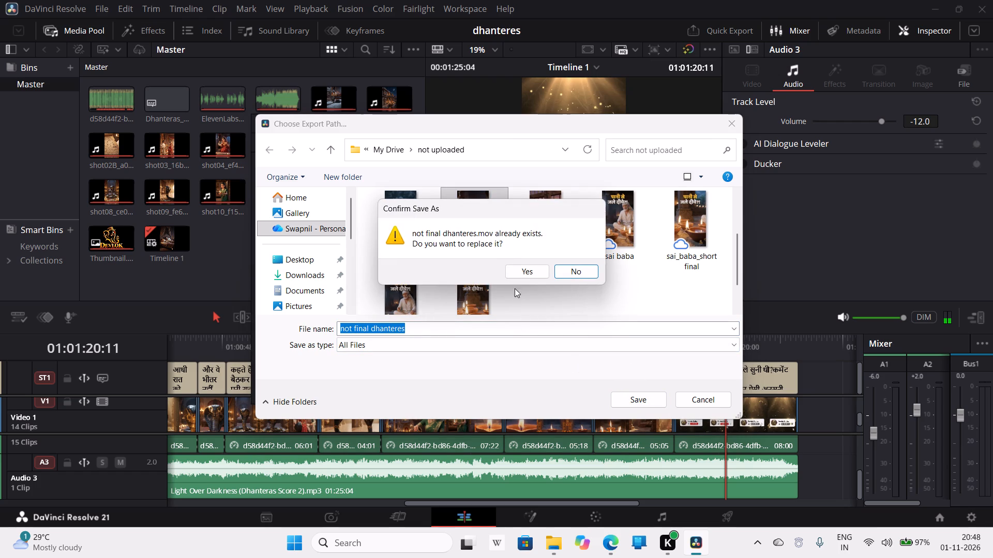
left_click(524, 274)
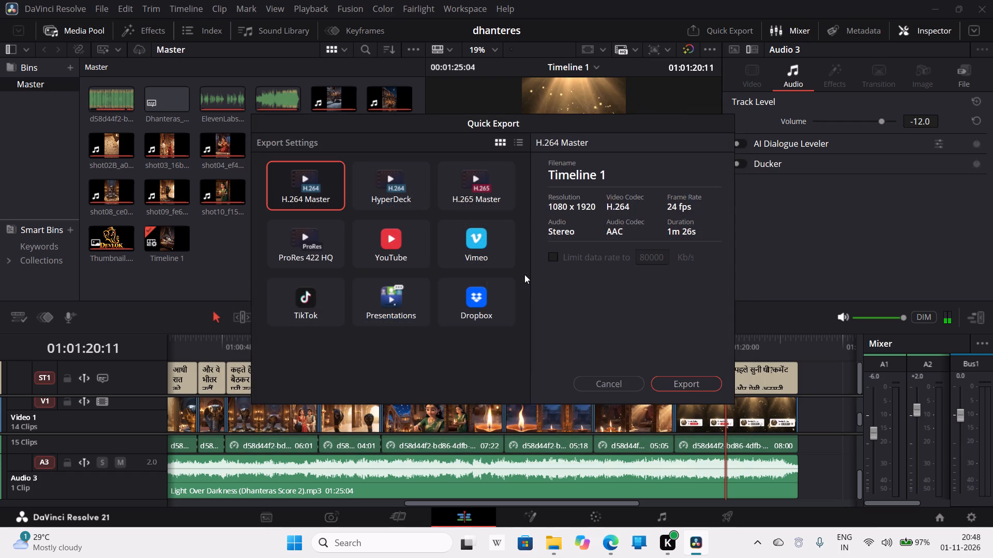
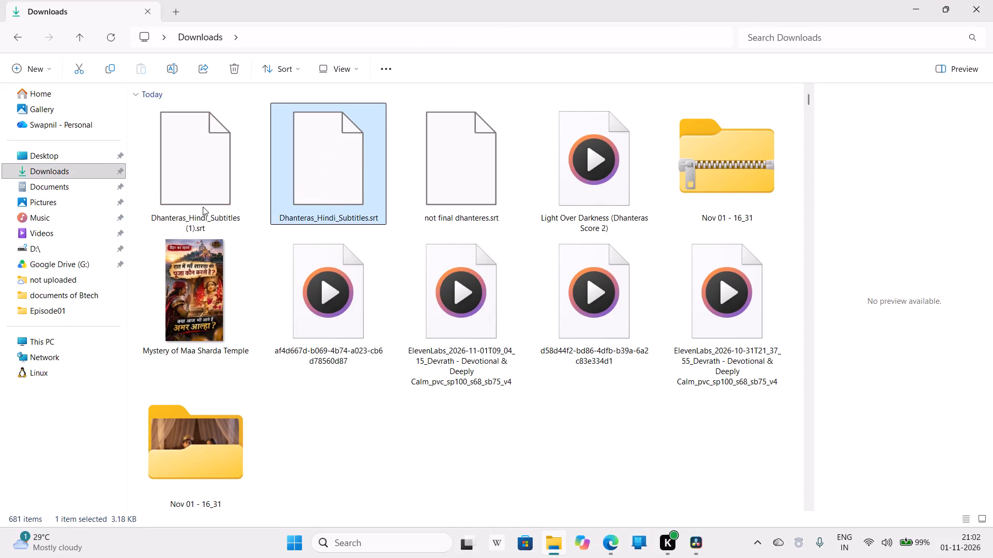
In the "not uploaded" folder on Google Drive, rename the exported "not final dhanteres" video as "dhanteres".
left_click(79, 277)
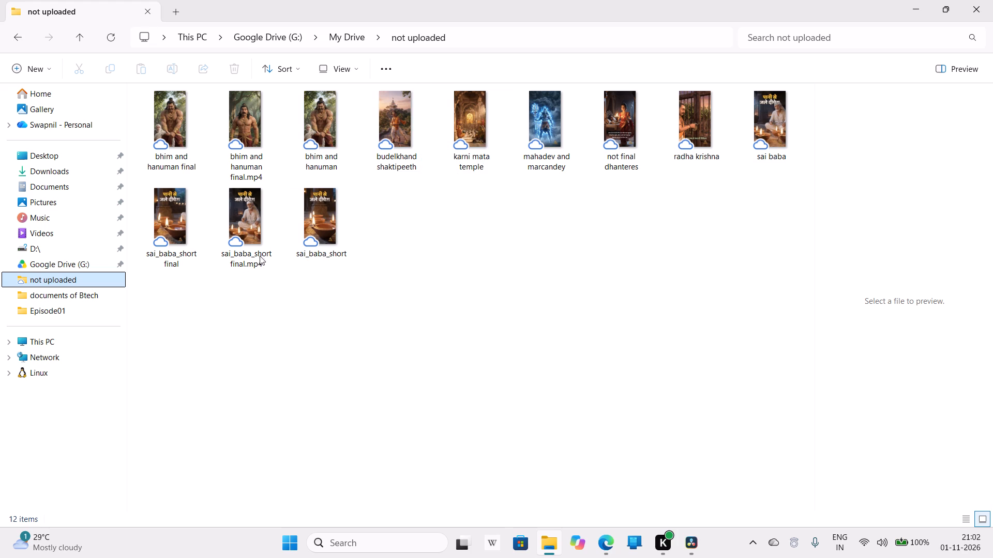
left_click(631, 144)
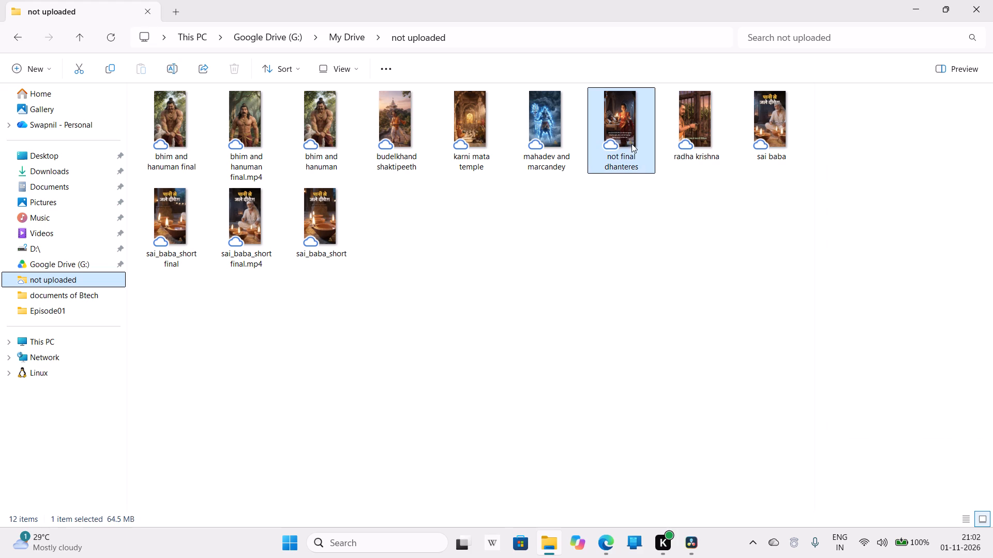
right_click(630, 150)
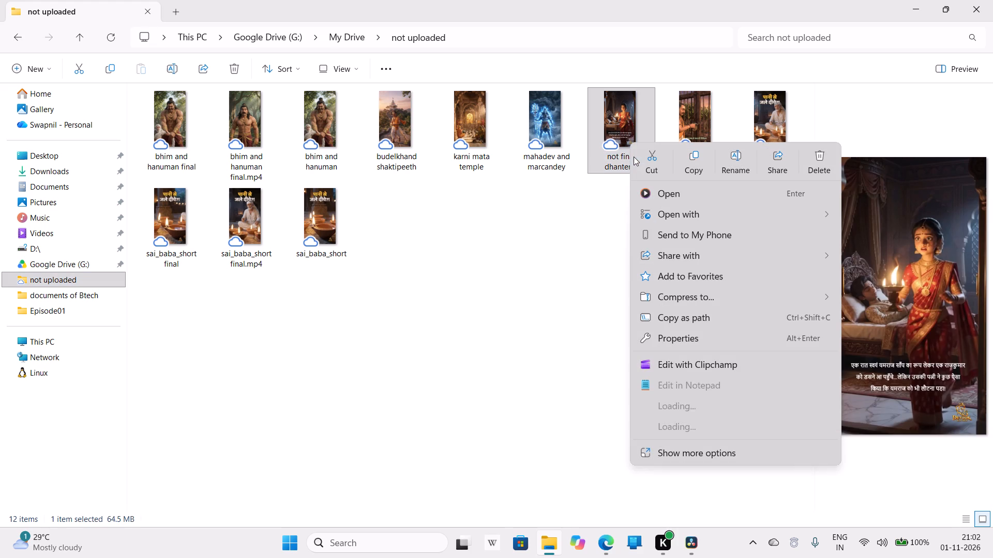
left_click(726, 167)
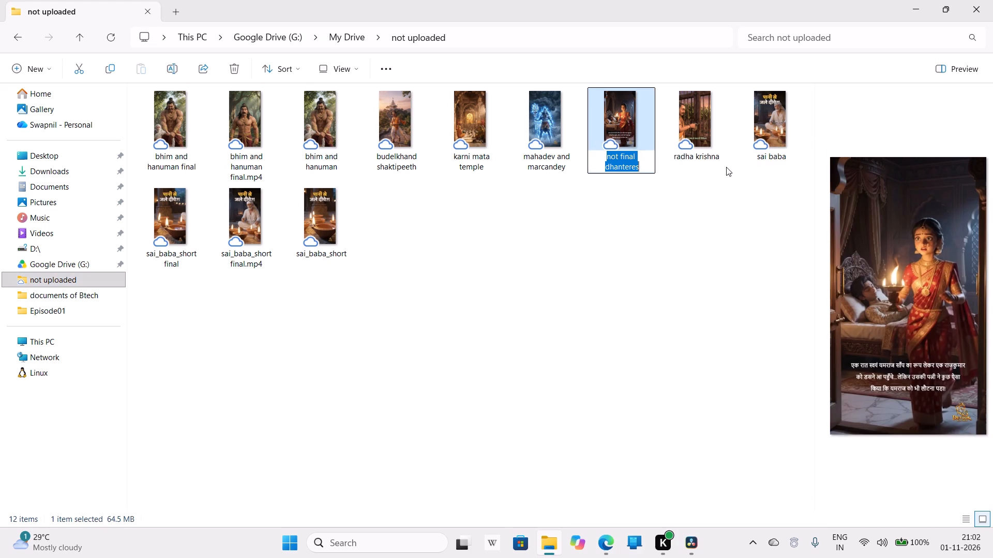
left_click(642, 169)
left_click(603, 164)
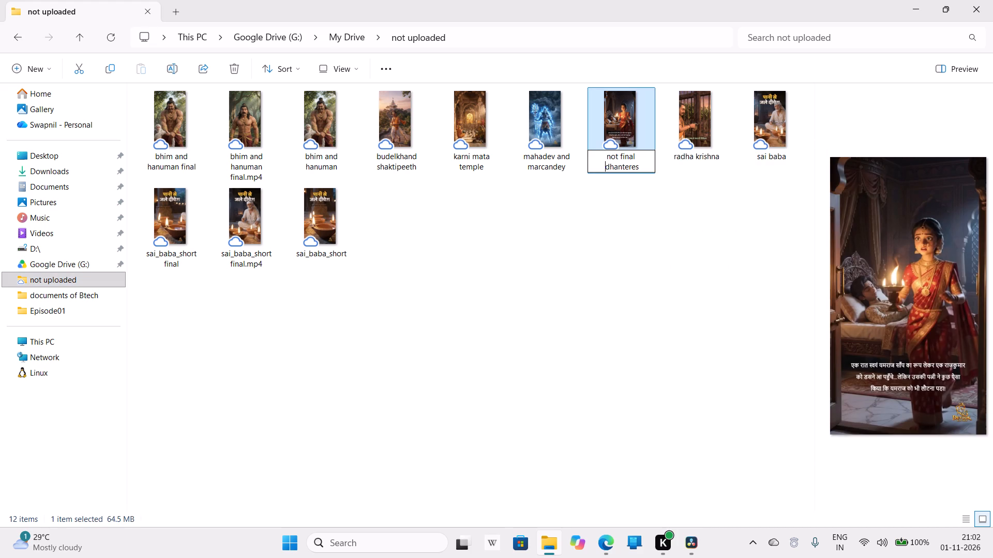
key("BackSpace")
key("BackSpace")
key("BackSpace")
key("BackSpace")
key("BackSpace")
key("BackSpace")
key("BackSpace")
key("BackSpace")
key("BackSpace")
key("BackSpace")
key("BackSpace")
key("BackSpace")
key("BackSpace")
key("BackSpace")
key("BackSpace")
key("BackSpace")
key("BackSpace")
key("BackSpace")
key("BackSpace")
key("BackSpace")
key("BackSpace")
key("BackSpace")
key("BackSpace")
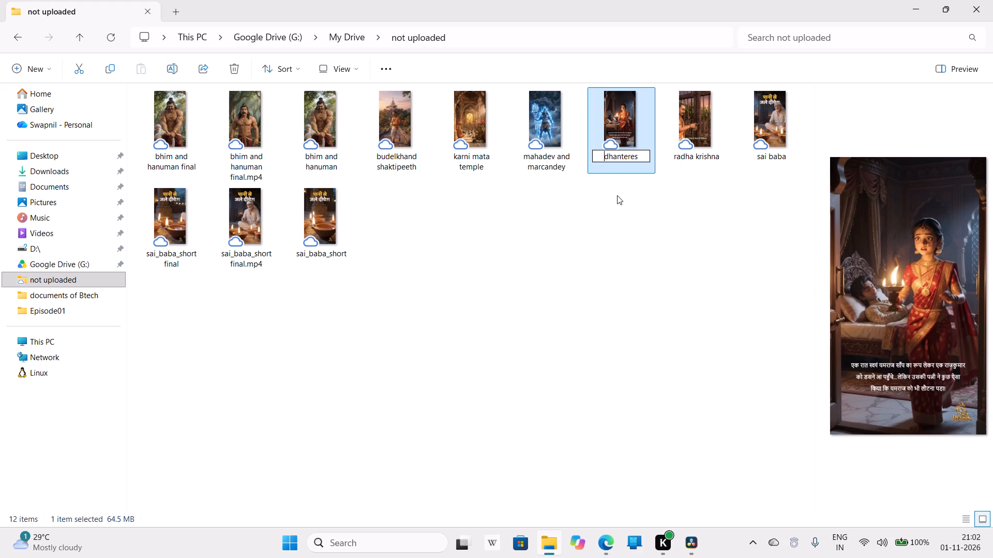
key("Return")
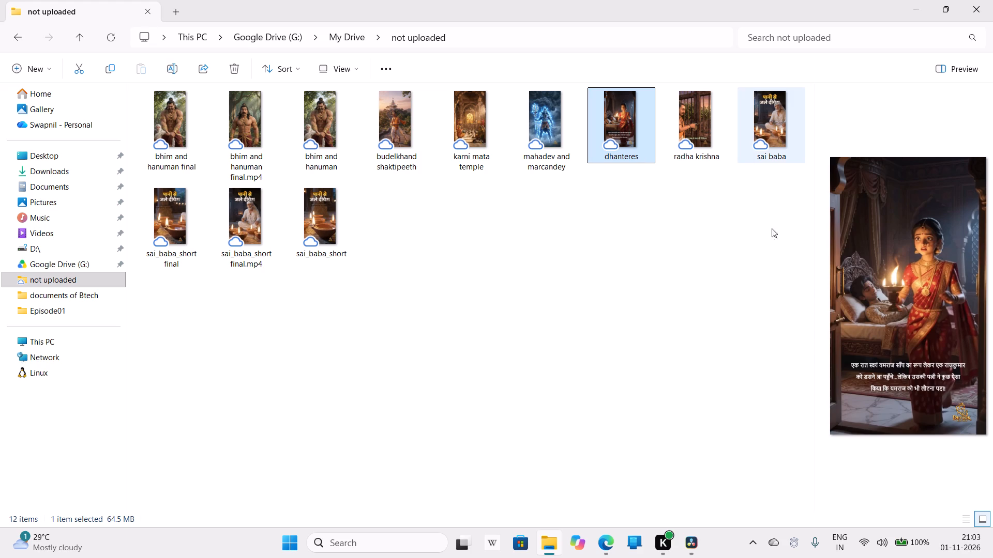
Switch to DaVinci Resolve and move the Timeline 1 playhead back to about 01:01:24:14, near the end of the last clip.
left_click(691, 544)
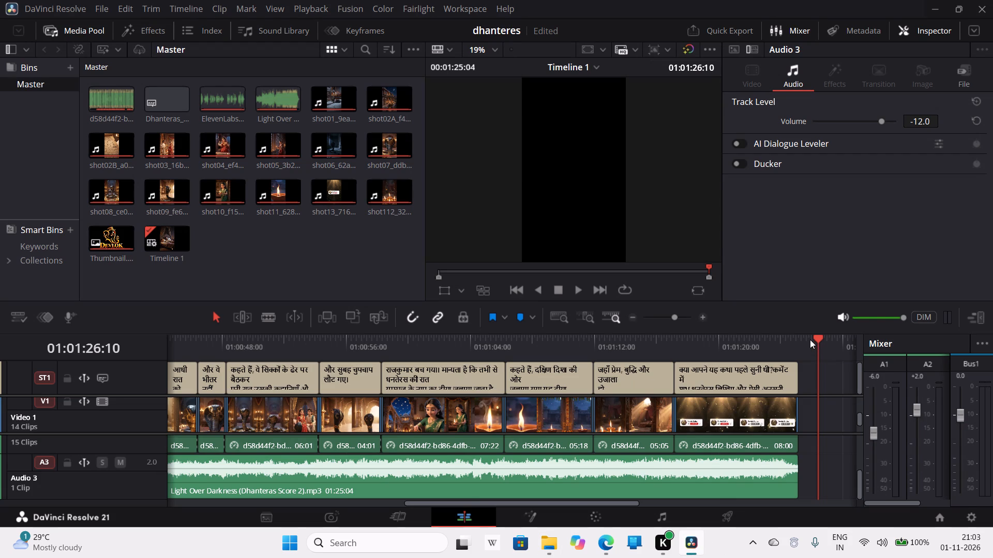
left_click_drag(813, 343, 791, 349)
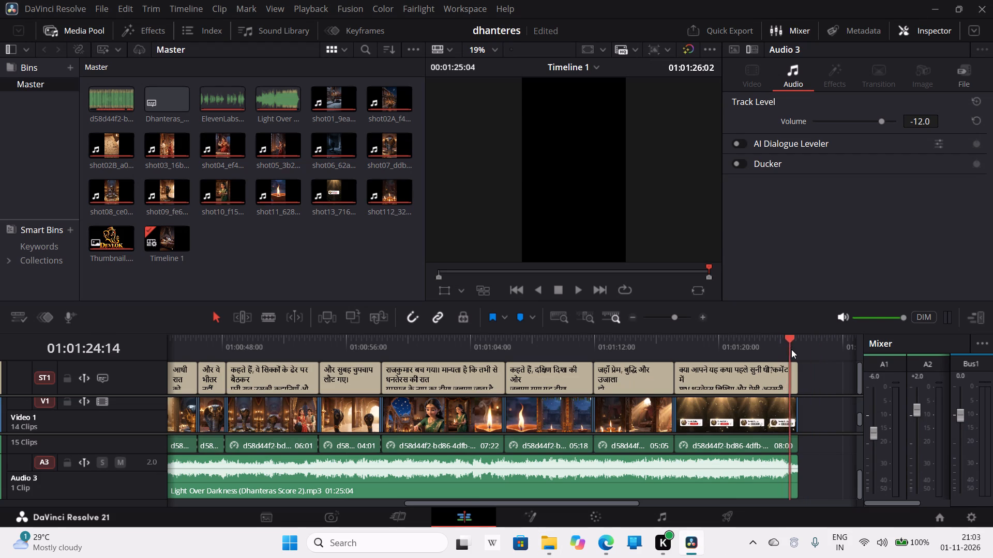
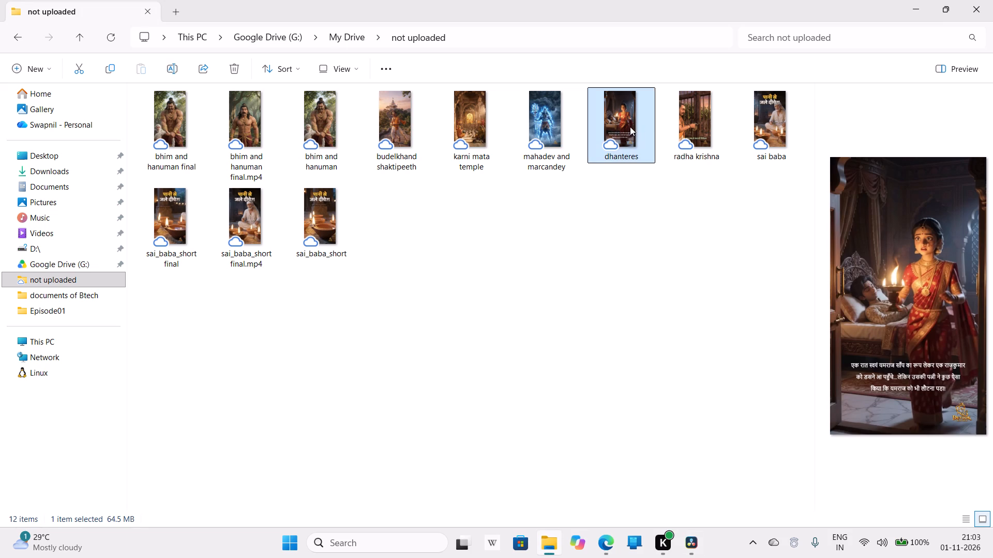
Deselect the renamed video, switch to DaVinci Resolve and close the application with the dhanteres project open.
left_click(630, 269)
left_click(688, 548)
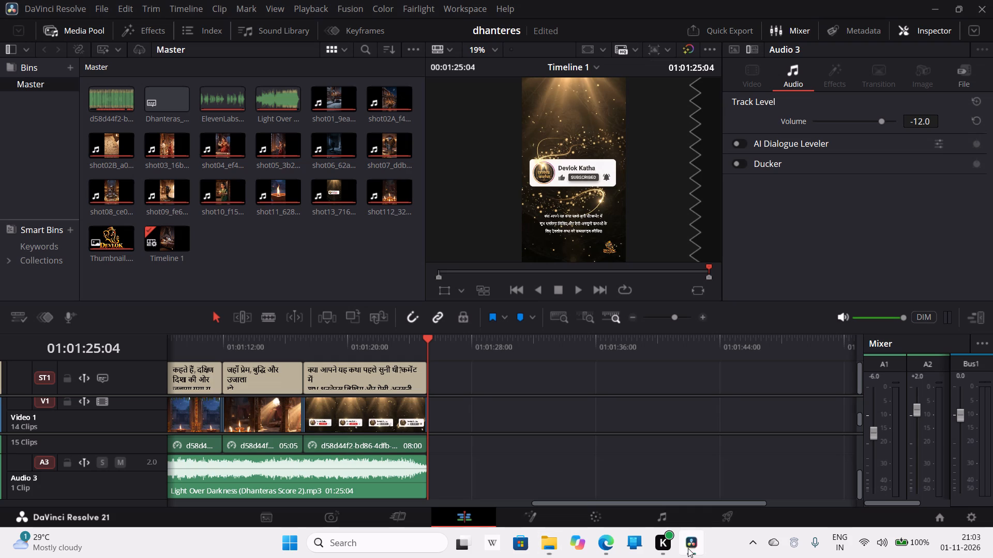
left_click(991, 0)
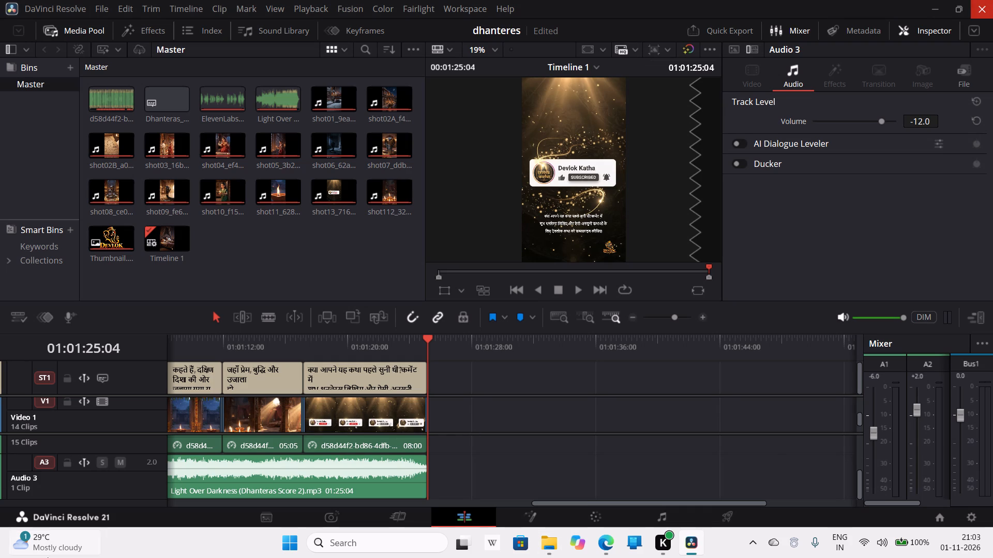